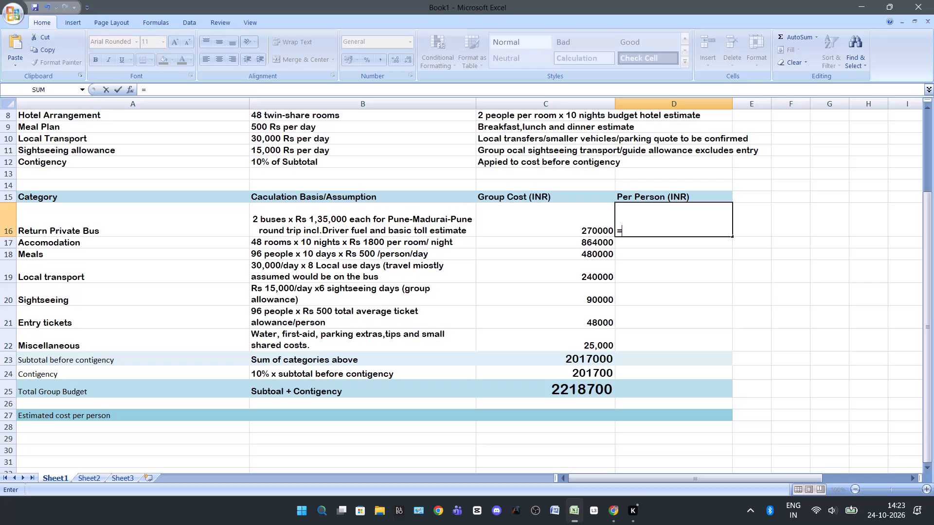
# Complete the Return Private Bus per-person formula in D16 as =sum(270000/96).
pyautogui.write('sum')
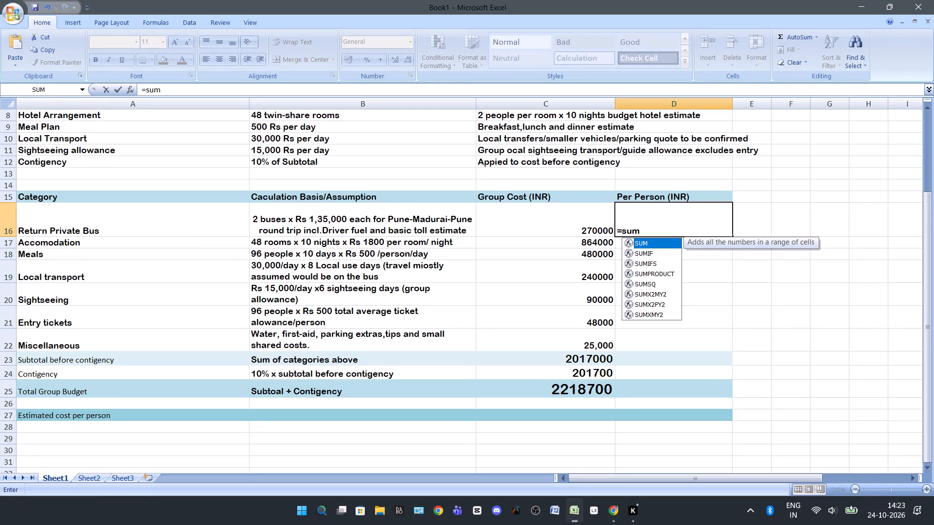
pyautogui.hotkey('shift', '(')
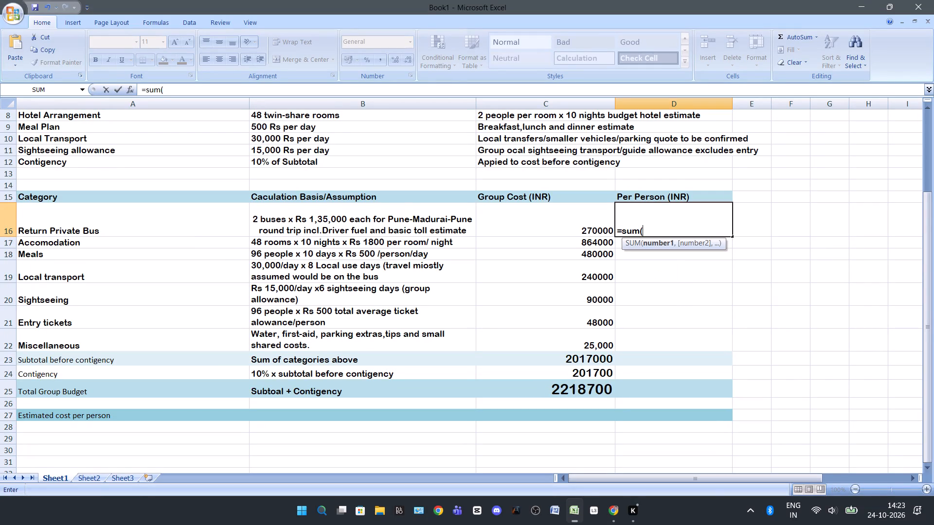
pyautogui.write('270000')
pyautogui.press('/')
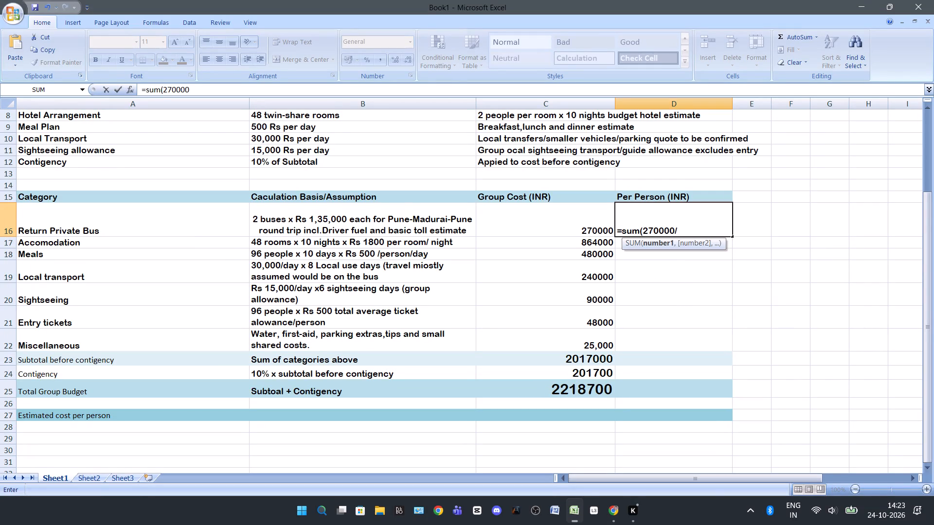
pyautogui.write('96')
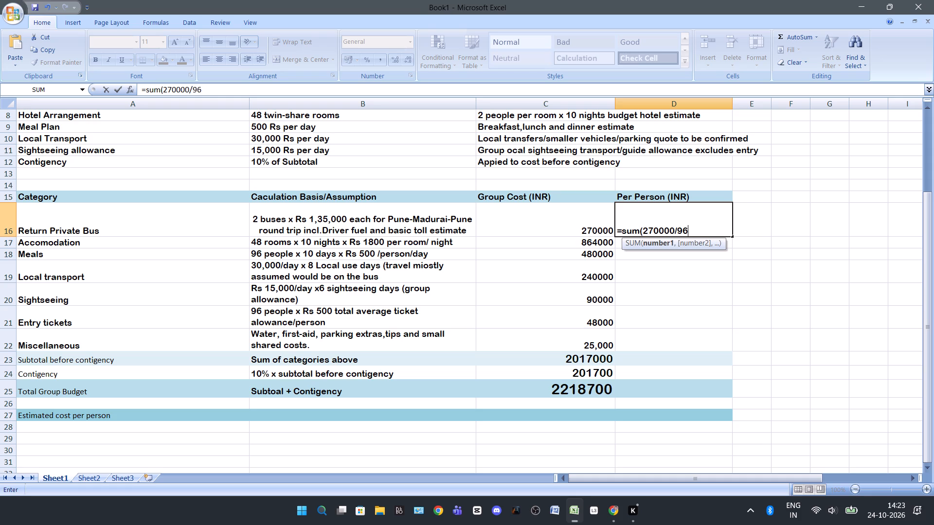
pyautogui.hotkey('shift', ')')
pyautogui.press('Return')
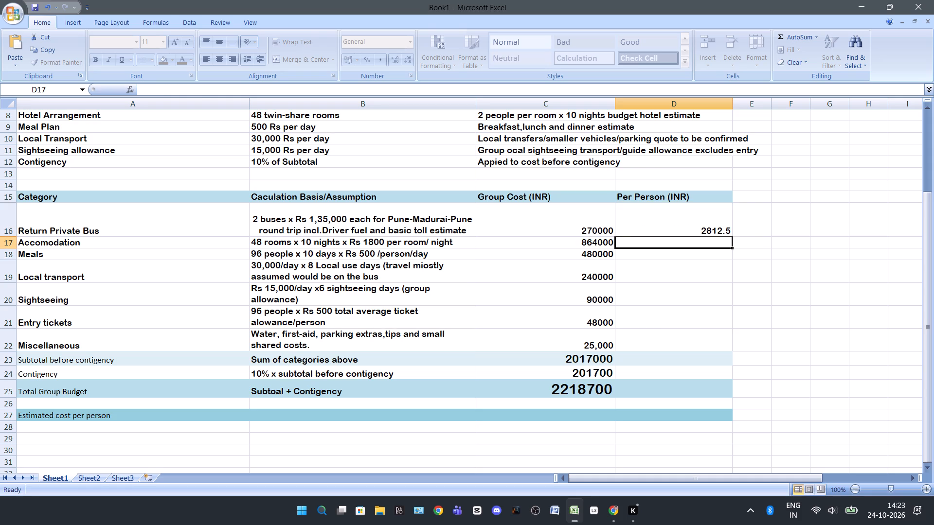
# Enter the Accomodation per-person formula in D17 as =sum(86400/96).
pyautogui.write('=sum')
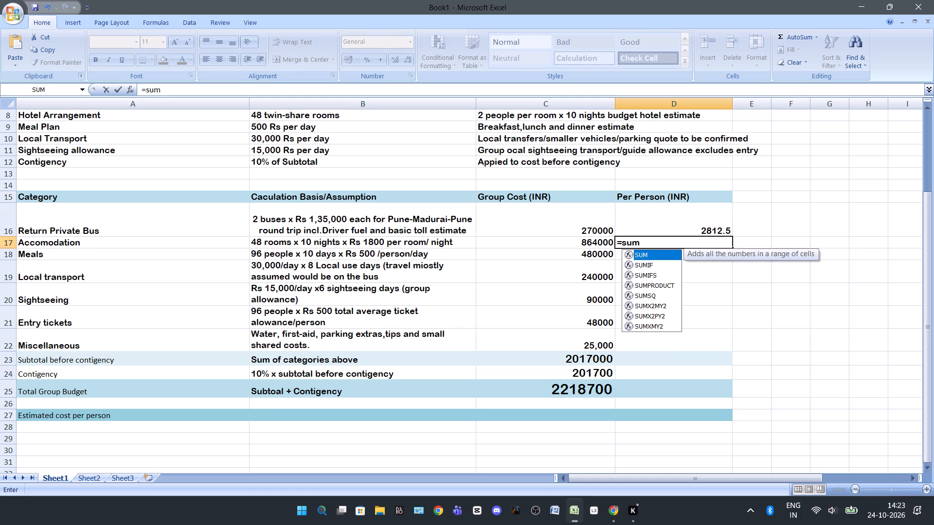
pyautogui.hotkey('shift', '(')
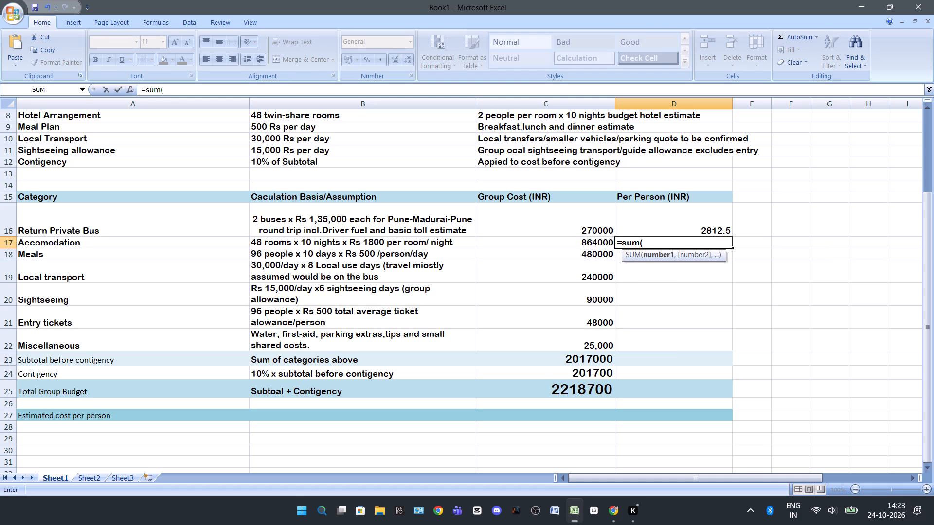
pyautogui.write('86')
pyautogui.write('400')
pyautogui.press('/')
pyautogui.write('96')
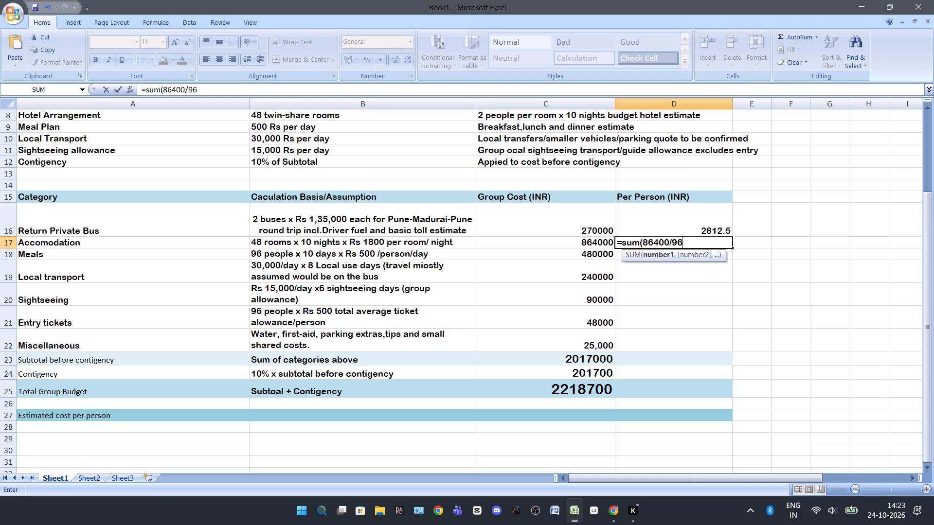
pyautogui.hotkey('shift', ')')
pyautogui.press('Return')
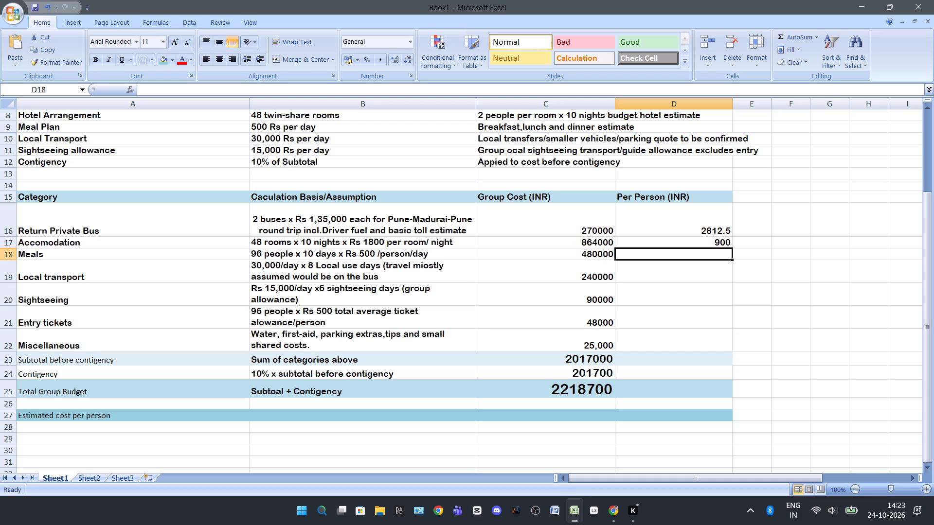
# Replace the Accomodation per-person formula in D17 with =sum(864000/96).
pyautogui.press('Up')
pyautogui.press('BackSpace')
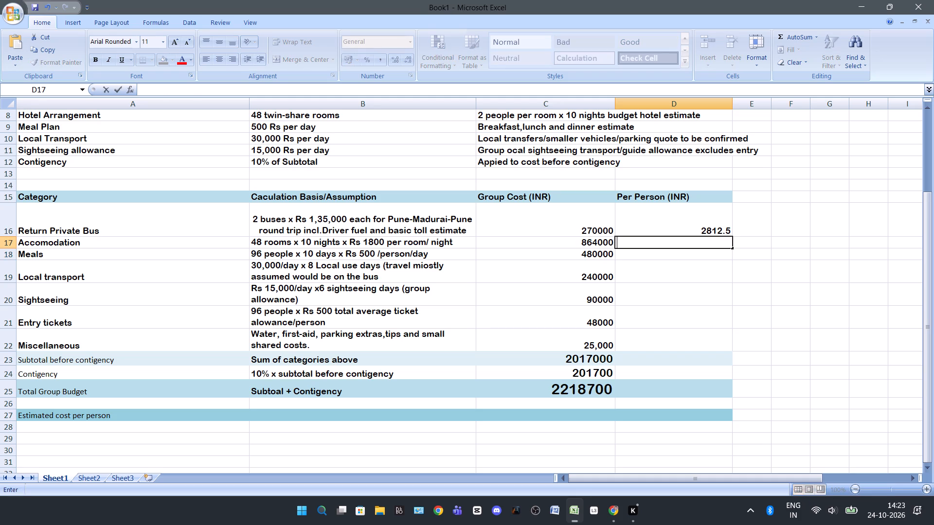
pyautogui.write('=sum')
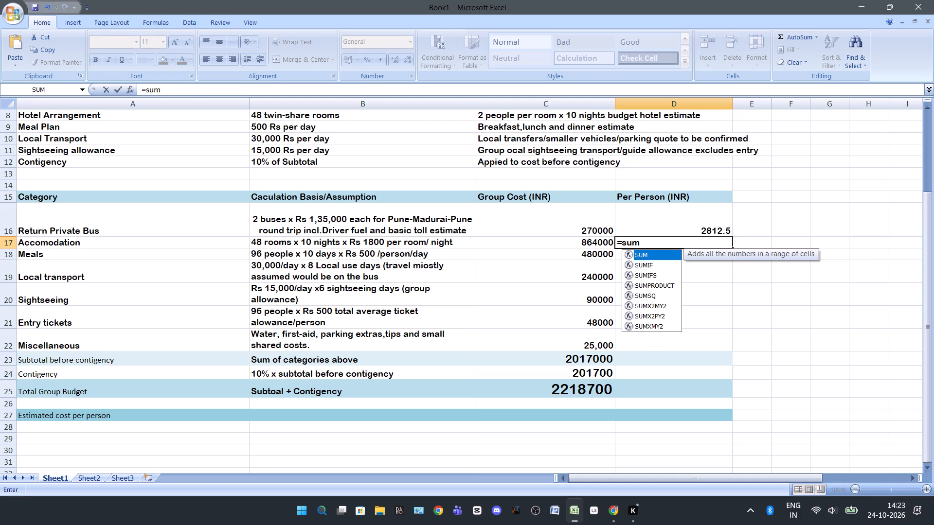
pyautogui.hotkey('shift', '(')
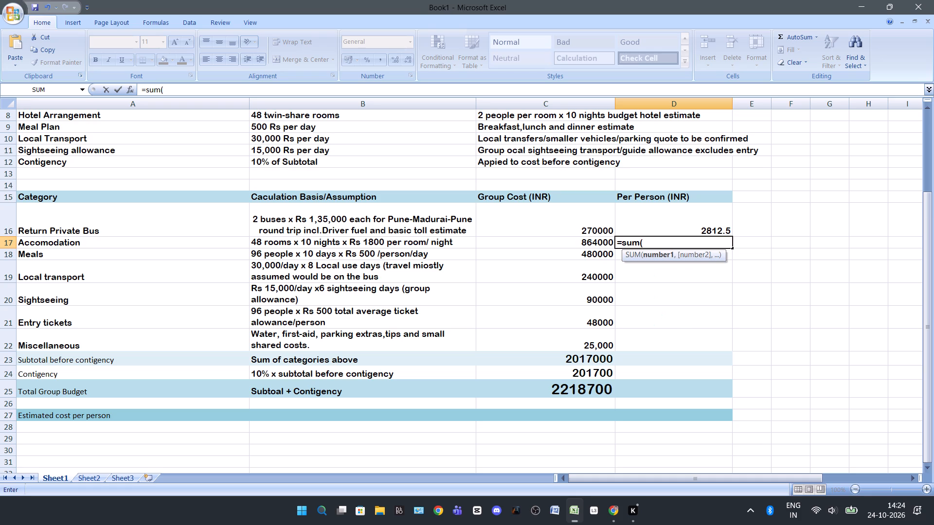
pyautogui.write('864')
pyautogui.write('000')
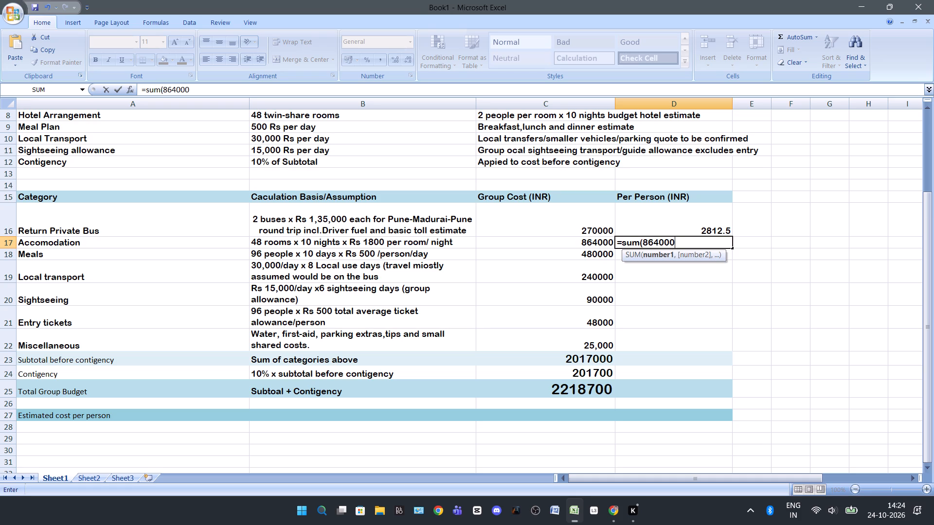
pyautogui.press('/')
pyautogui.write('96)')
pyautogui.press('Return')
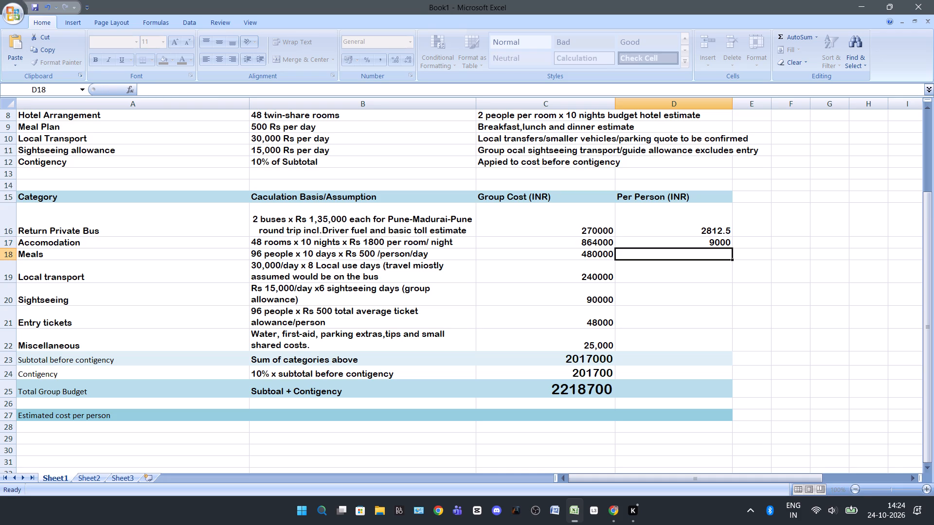
# Enter the Meals per-person formula in D18 as =sum(C18/96), referencing the group cost cell.
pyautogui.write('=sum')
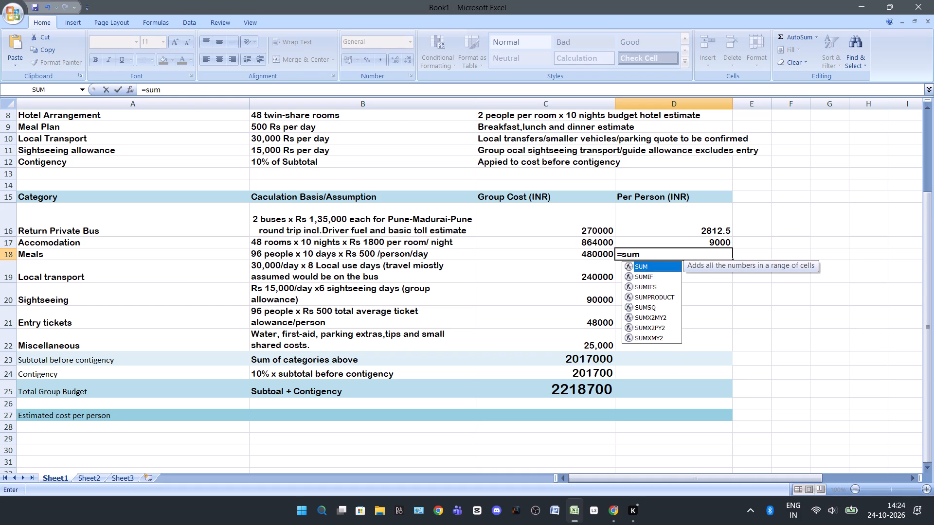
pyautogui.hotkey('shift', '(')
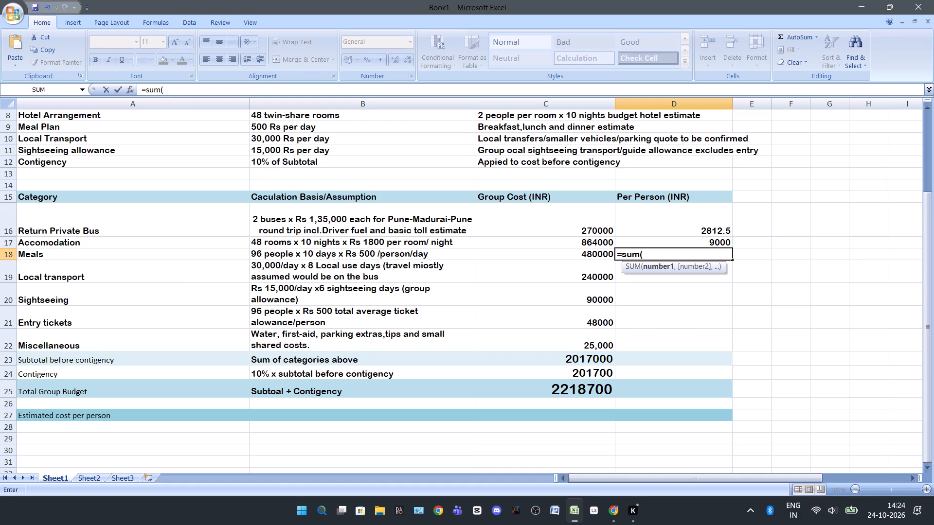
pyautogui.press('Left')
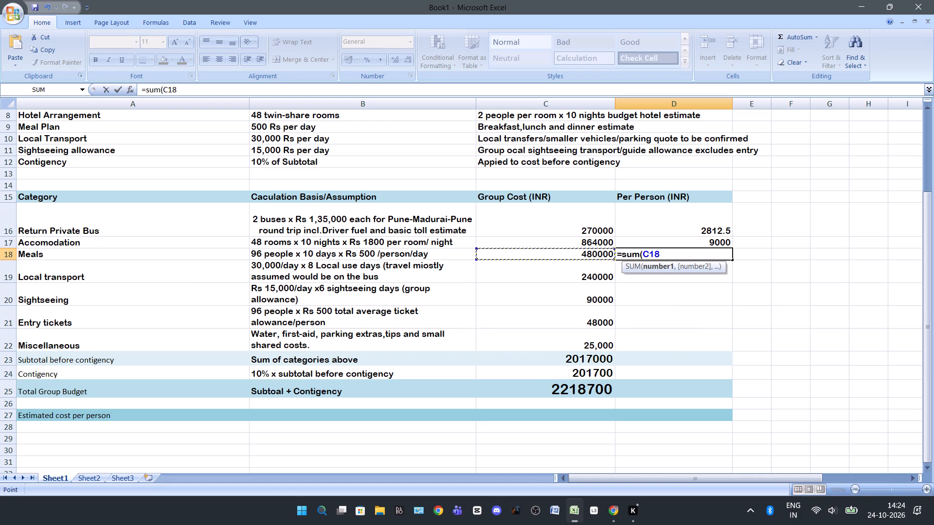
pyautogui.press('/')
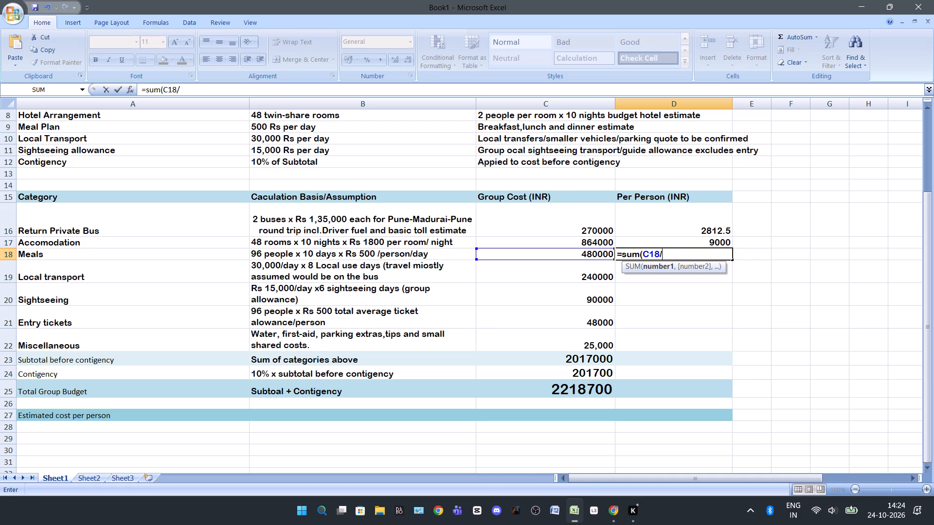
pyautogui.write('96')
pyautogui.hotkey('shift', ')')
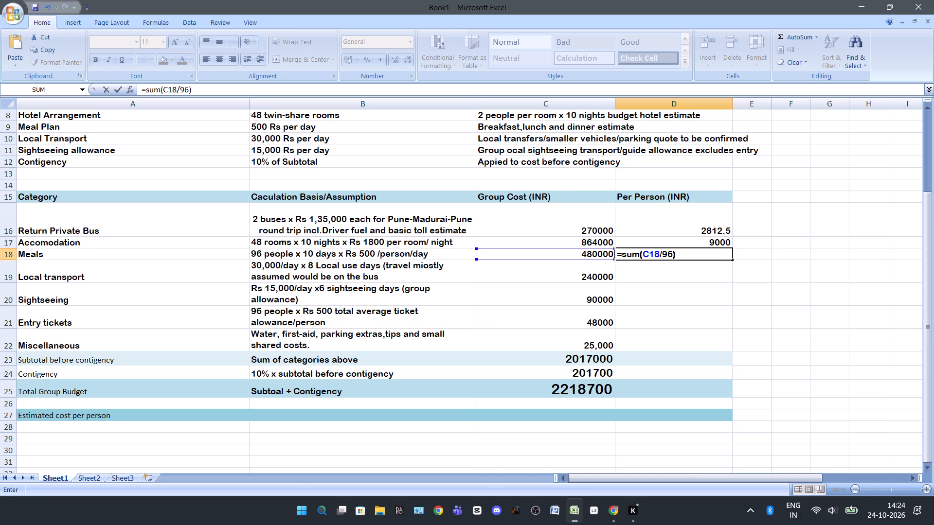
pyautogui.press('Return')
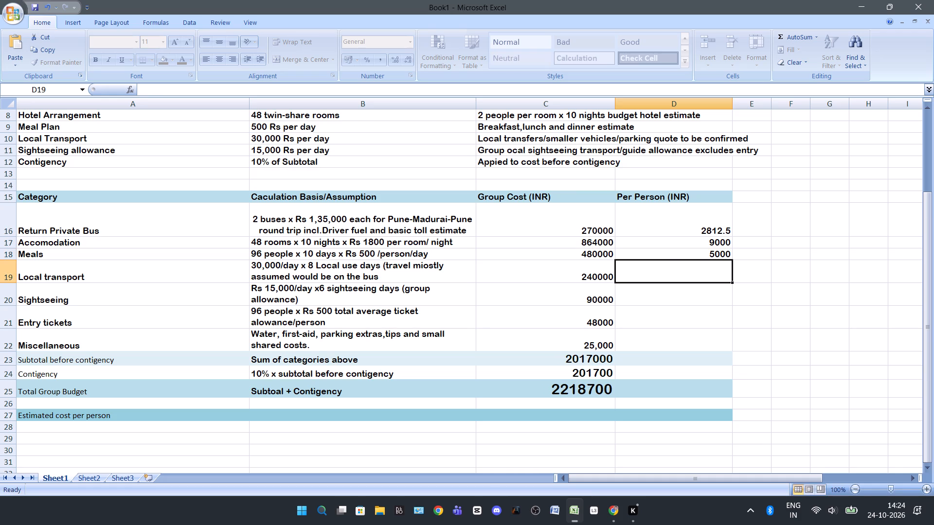
# Enter the Local transport per-person formula in D19 as =sum(C19/96), referencing the group cost cell.
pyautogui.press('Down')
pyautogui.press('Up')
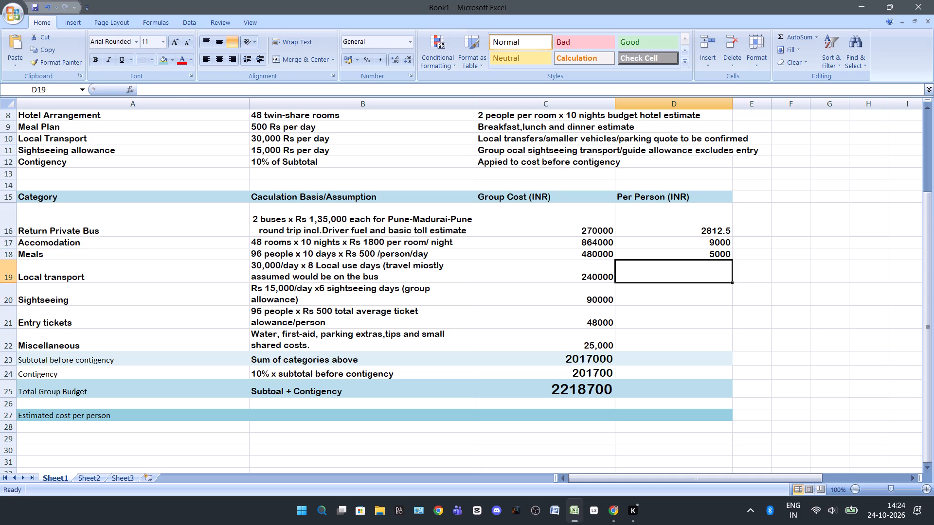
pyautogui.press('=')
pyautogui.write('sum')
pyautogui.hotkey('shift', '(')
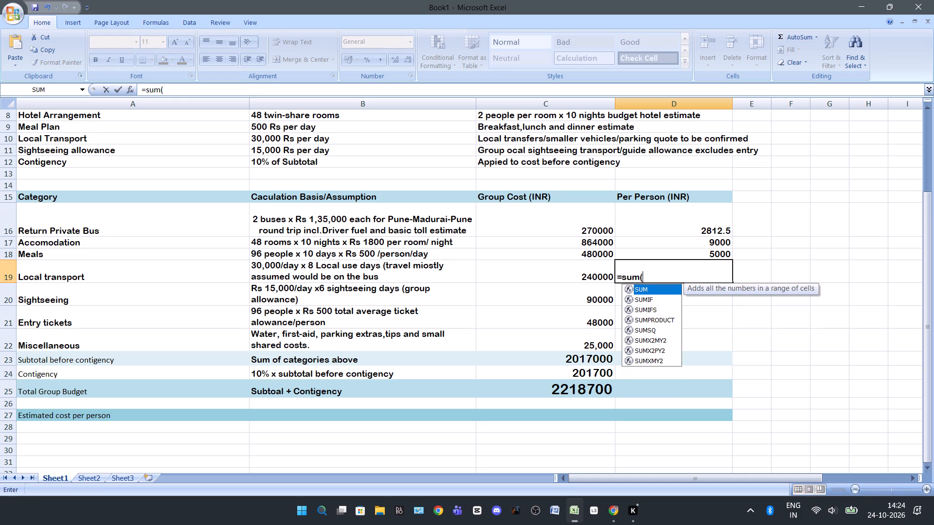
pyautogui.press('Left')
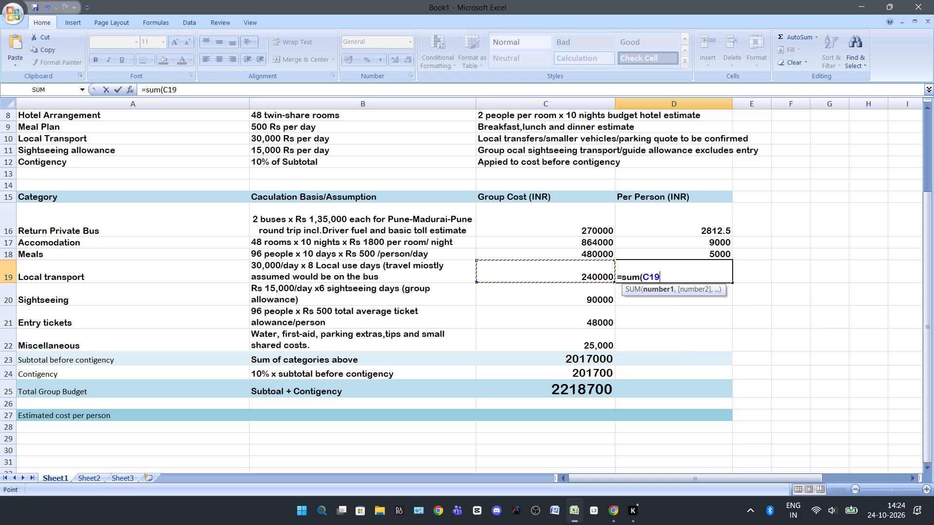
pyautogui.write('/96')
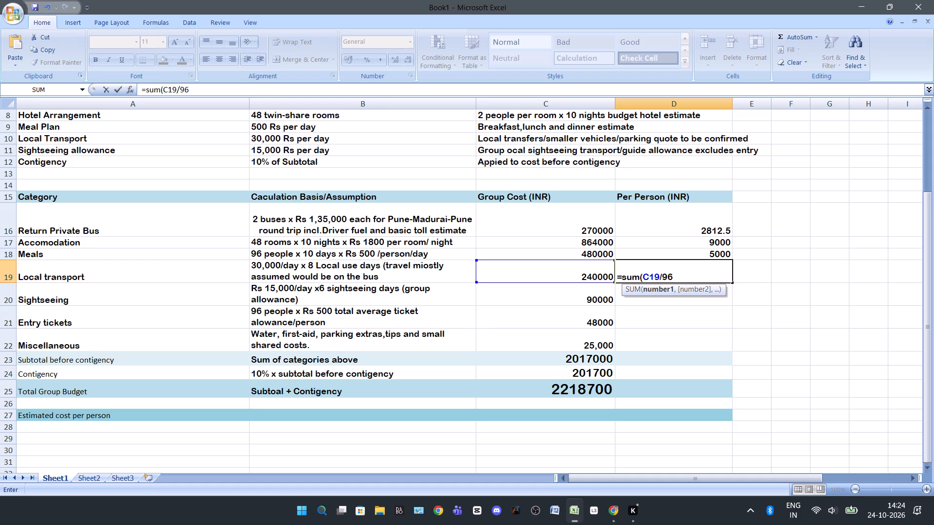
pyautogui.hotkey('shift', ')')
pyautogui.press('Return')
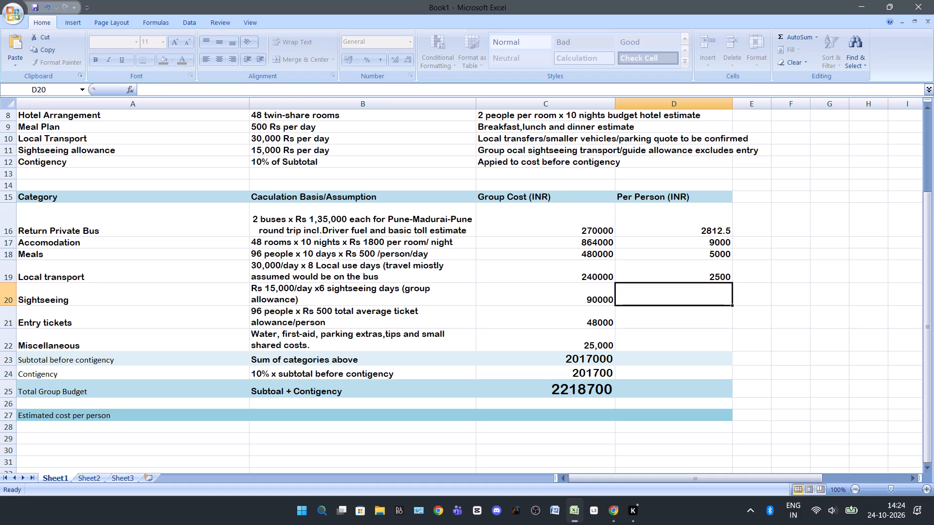
# Enter the Sightseeing per-person formula in D20 as =sum(C20/96), referencing the group cost cell.
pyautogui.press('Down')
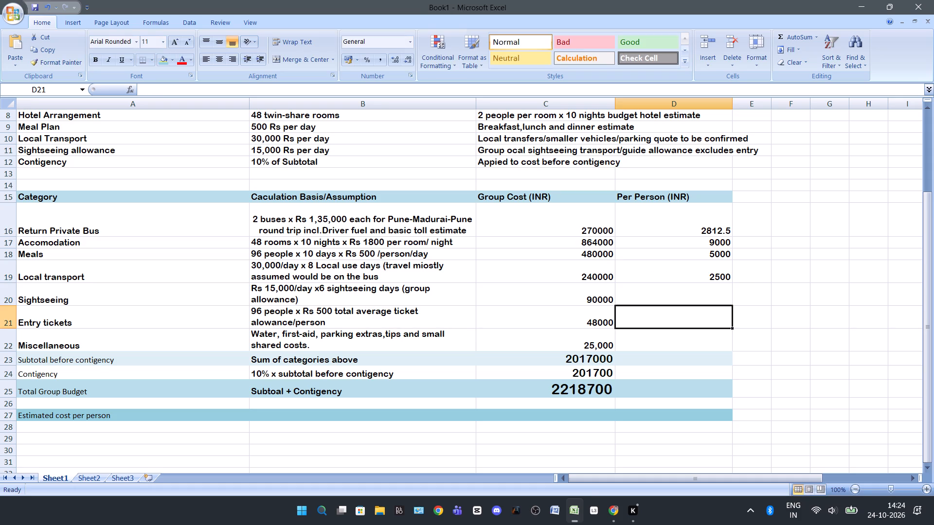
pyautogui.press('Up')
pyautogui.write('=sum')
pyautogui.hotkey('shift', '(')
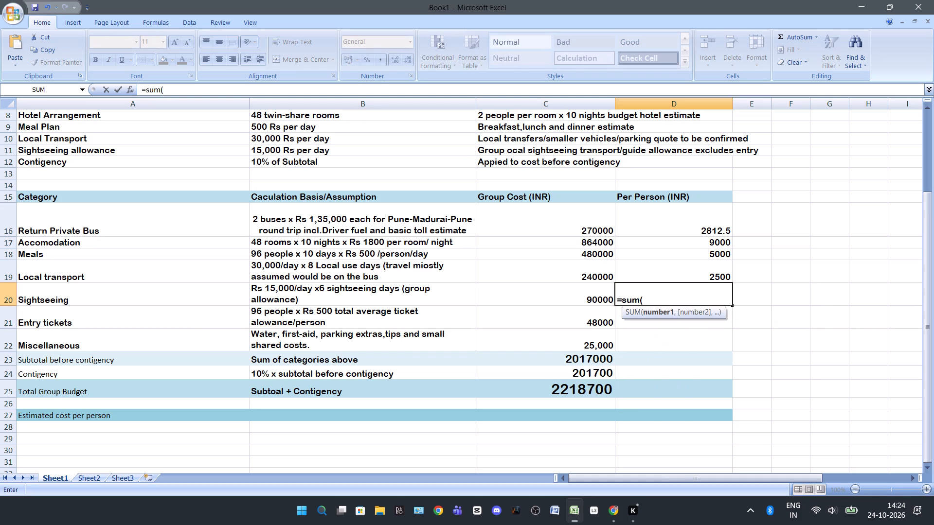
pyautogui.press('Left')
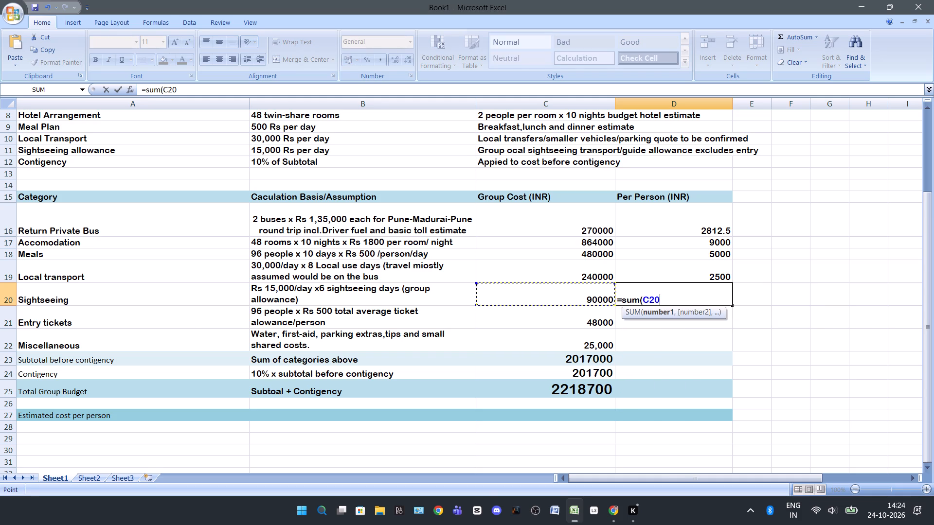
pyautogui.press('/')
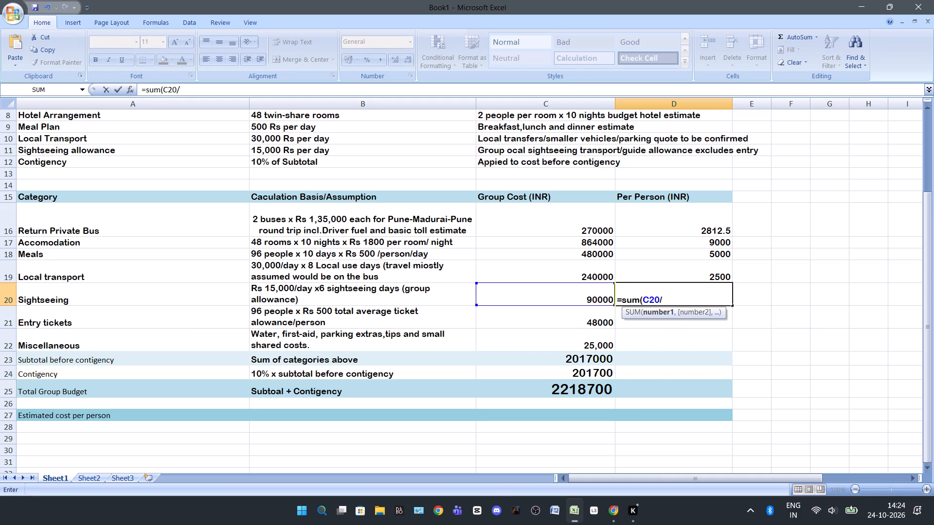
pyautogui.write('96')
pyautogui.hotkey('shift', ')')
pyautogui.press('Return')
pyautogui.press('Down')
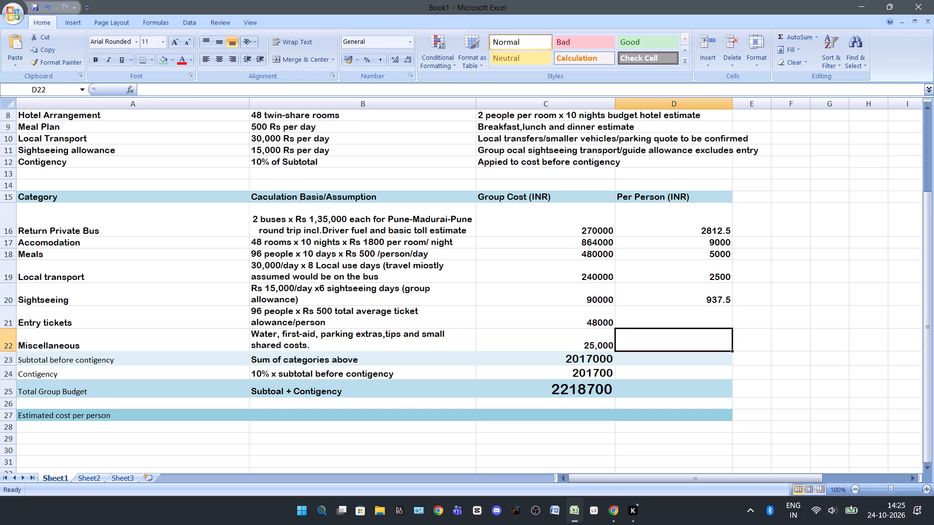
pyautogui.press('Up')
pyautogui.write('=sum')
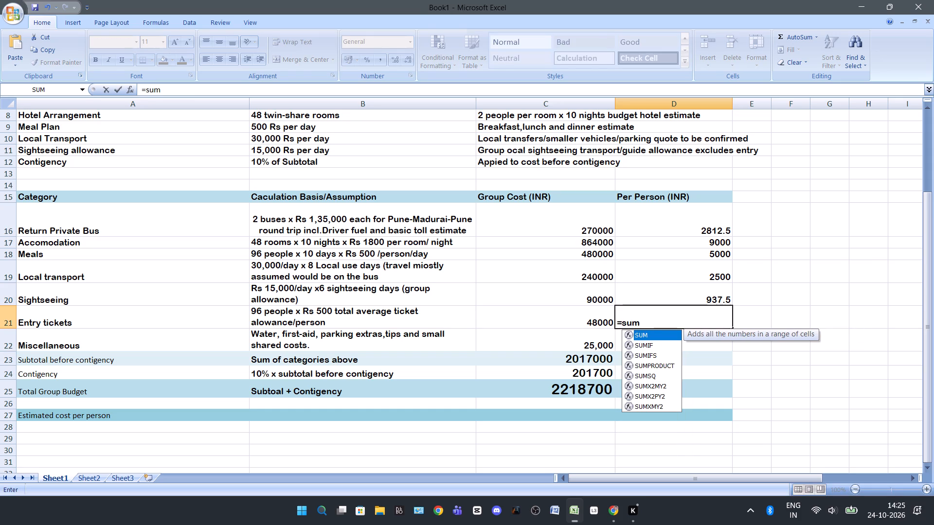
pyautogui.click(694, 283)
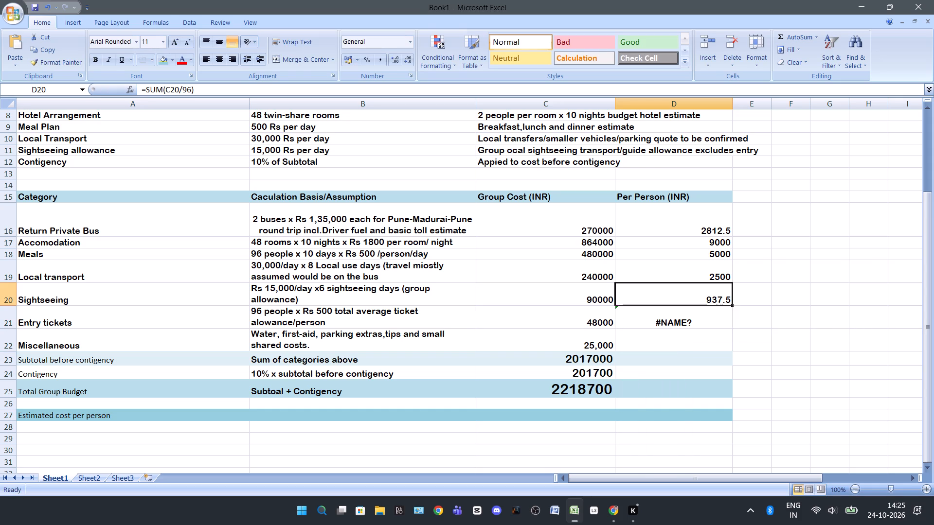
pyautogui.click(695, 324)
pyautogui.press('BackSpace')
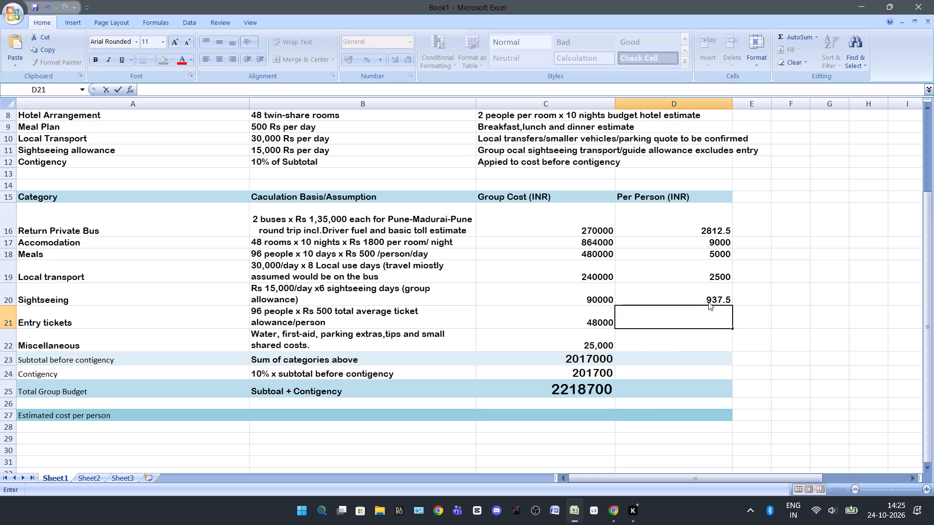
# Fill the Sightseeing per-person formula from D20 down through D22 to cover Entry tickets and Miscellaneous.
pyautogui.click(710, 301)
pyautogui.moveTo(732, 304); pyautogui.dragTo(731, 304)
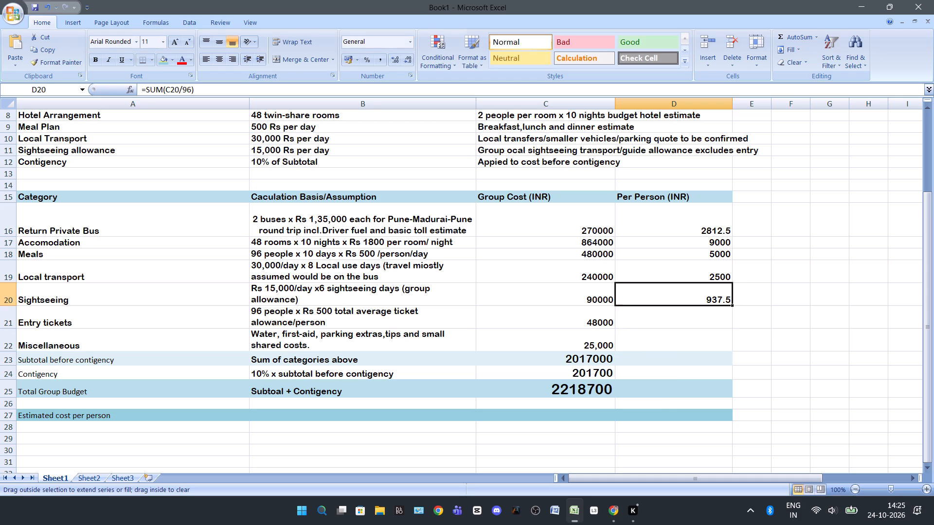
pyautogui.moveTo(731, 304); pyautogui.dragTo(731, 345)
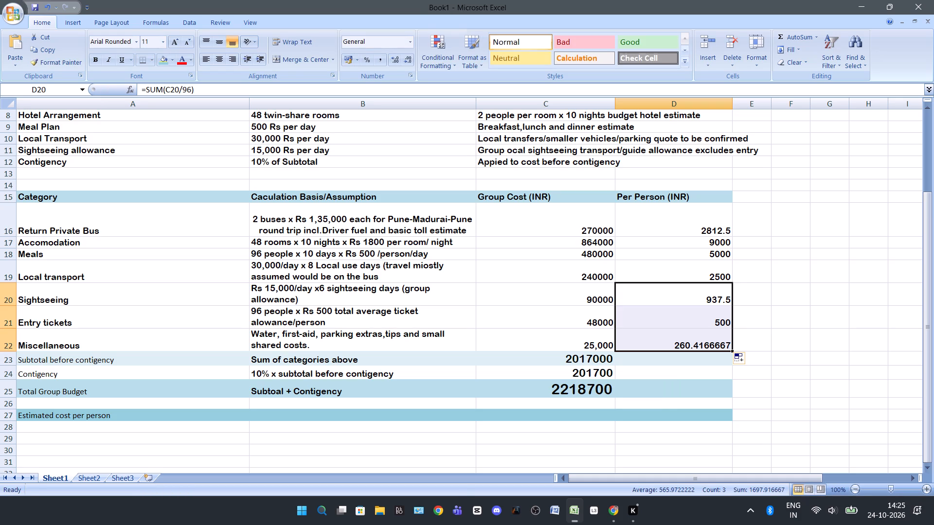
pyautogui.click(693, 321)
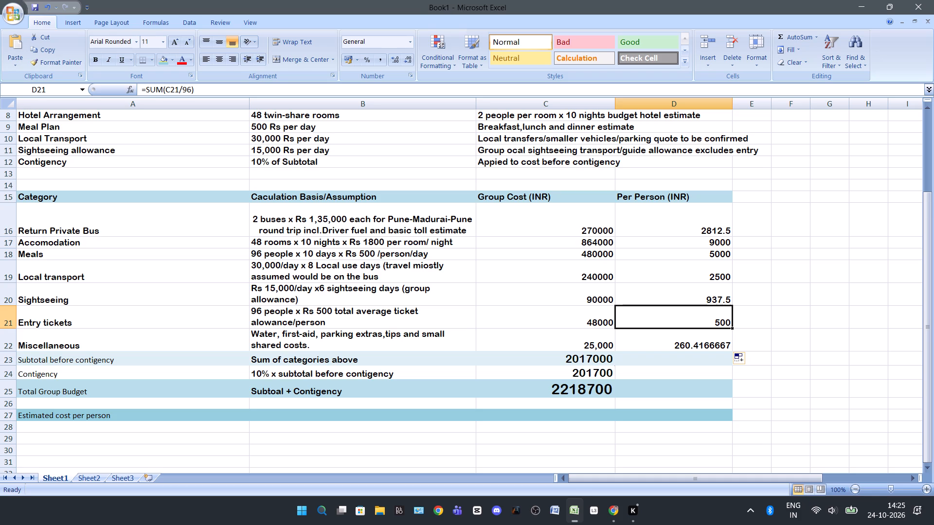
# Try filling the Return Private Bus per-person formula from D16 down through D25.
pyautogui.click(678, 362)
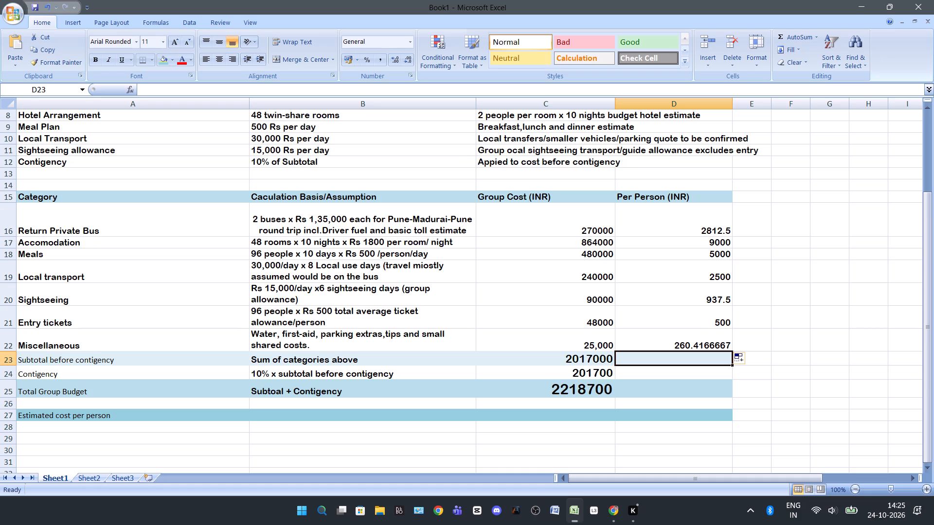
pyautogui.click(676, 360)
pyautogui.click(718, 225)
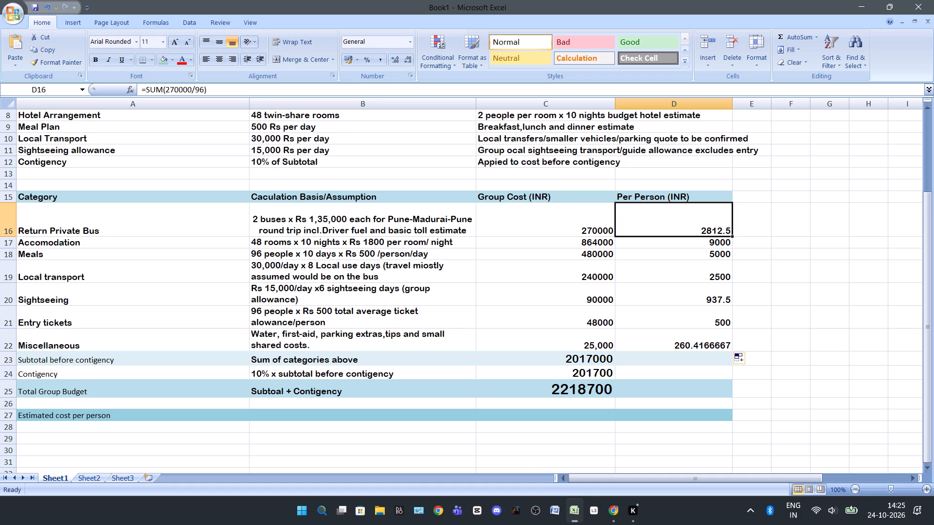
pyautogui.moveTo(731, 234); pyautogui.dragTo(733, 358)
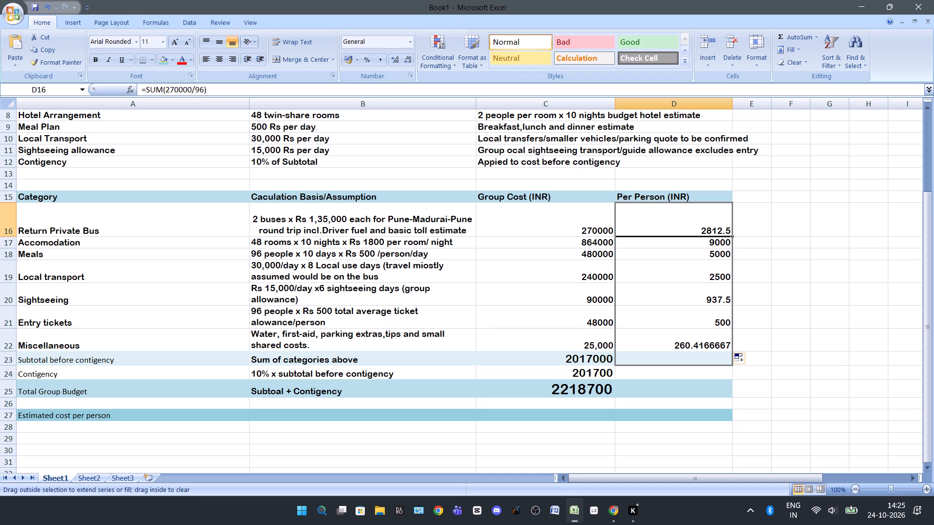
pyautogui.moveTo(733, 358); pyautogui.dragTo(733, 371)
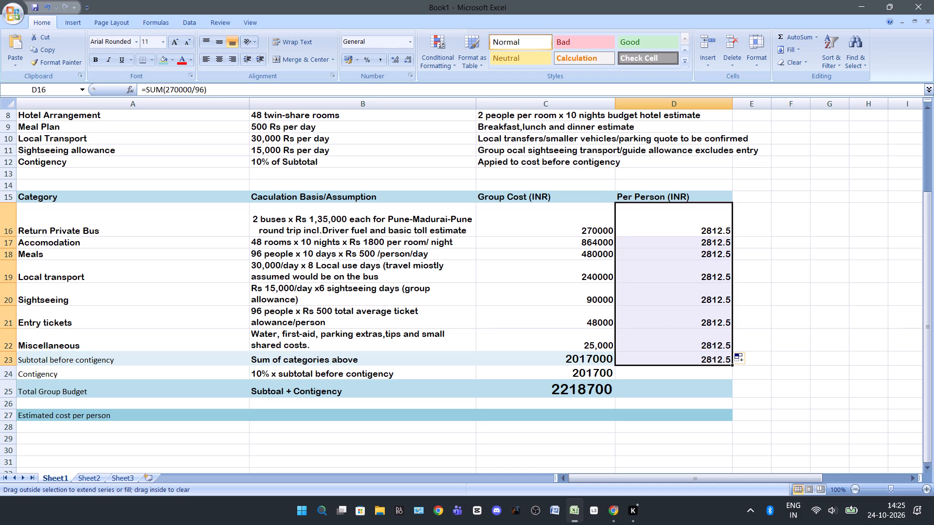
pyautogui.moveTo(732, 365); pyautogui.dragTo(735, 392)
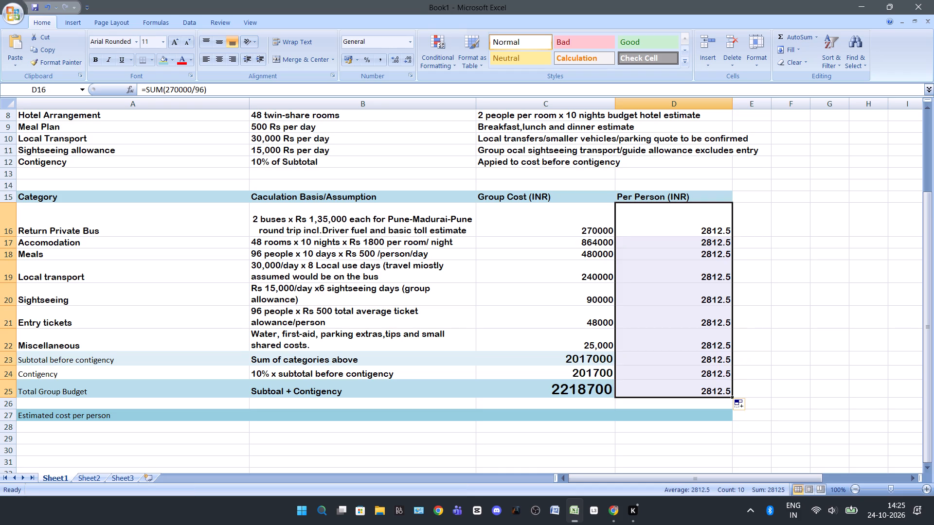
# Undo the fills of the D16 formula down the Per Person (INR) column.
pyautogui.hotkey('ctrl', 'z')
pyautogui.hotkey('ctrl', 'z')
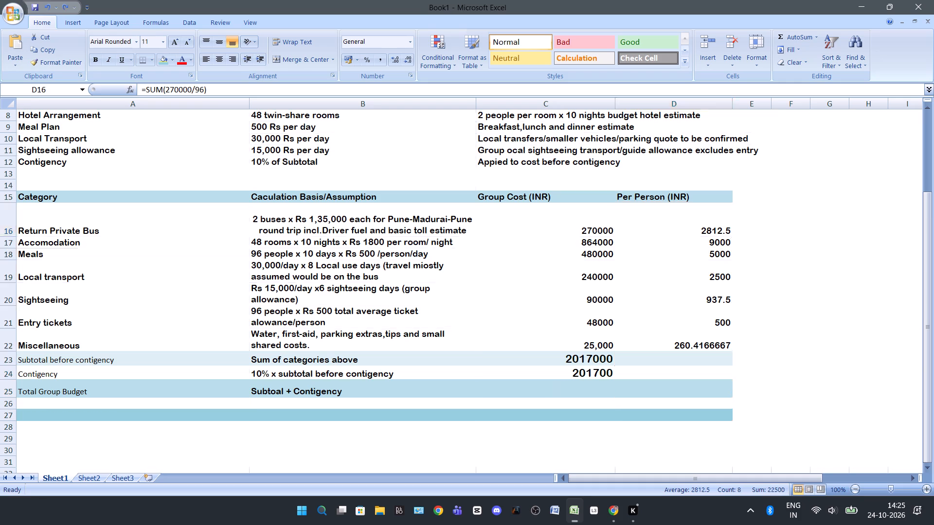
# Fill the Miscellaneous per-person formula from D22 down through D24 to cover the subtotal and contigency rows.
pyautogui.click(711, 347)
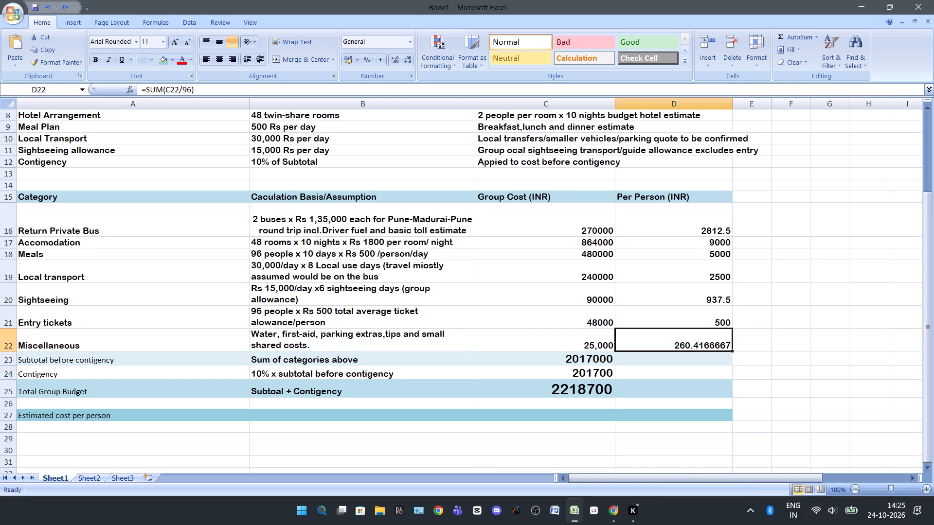
pyautogui.moveTo(732, 350); pyautogui.dragTo(732, 377)
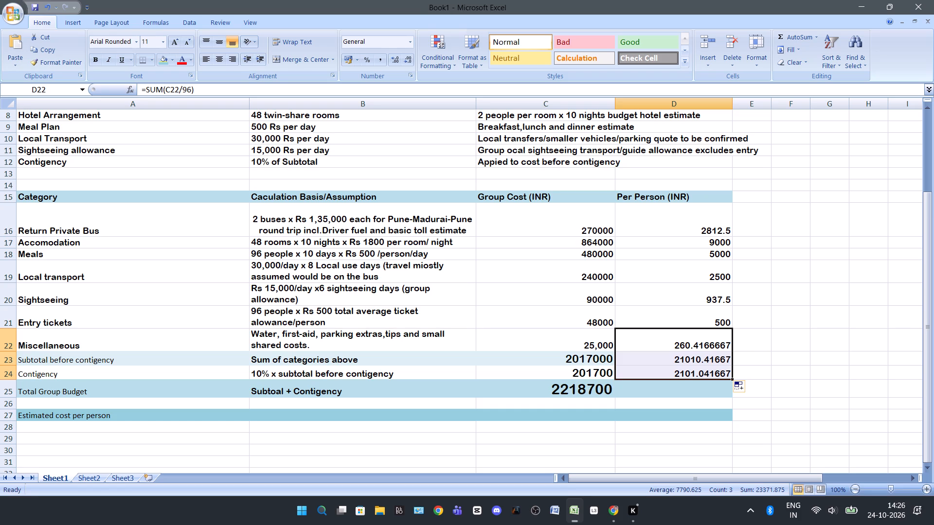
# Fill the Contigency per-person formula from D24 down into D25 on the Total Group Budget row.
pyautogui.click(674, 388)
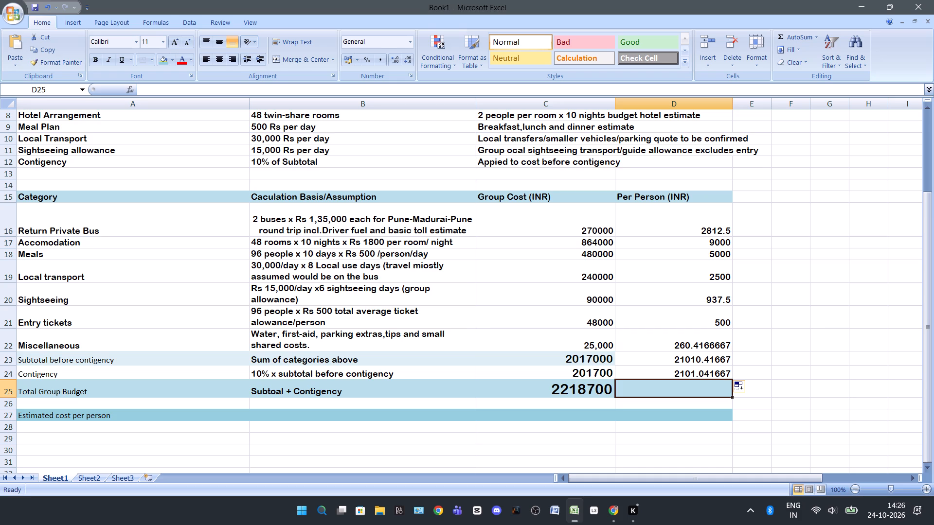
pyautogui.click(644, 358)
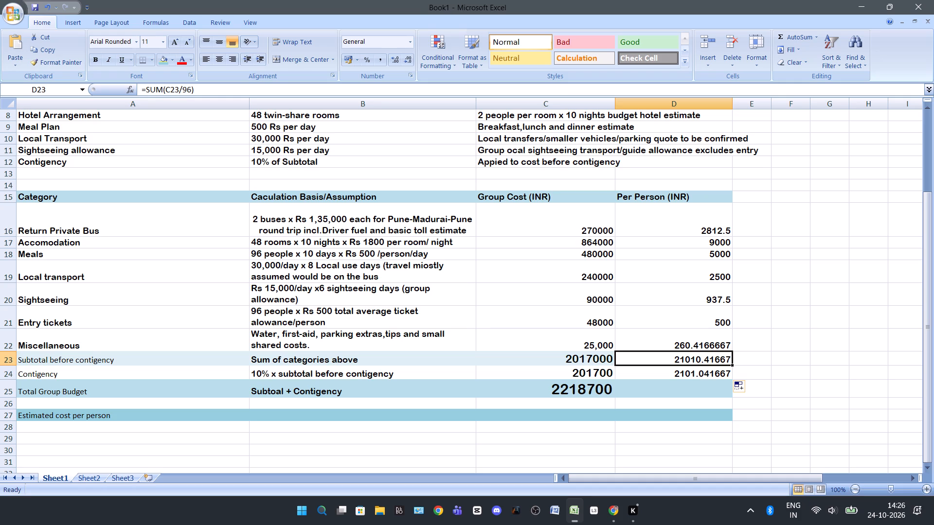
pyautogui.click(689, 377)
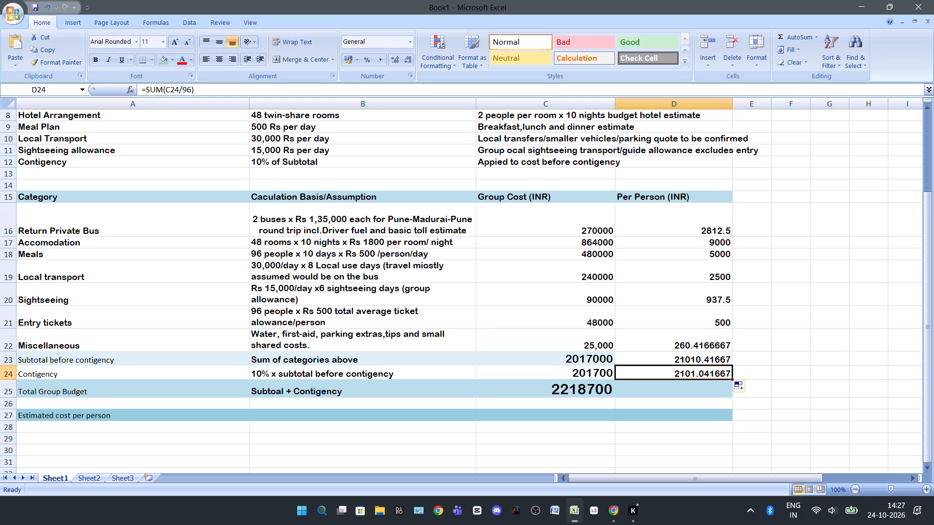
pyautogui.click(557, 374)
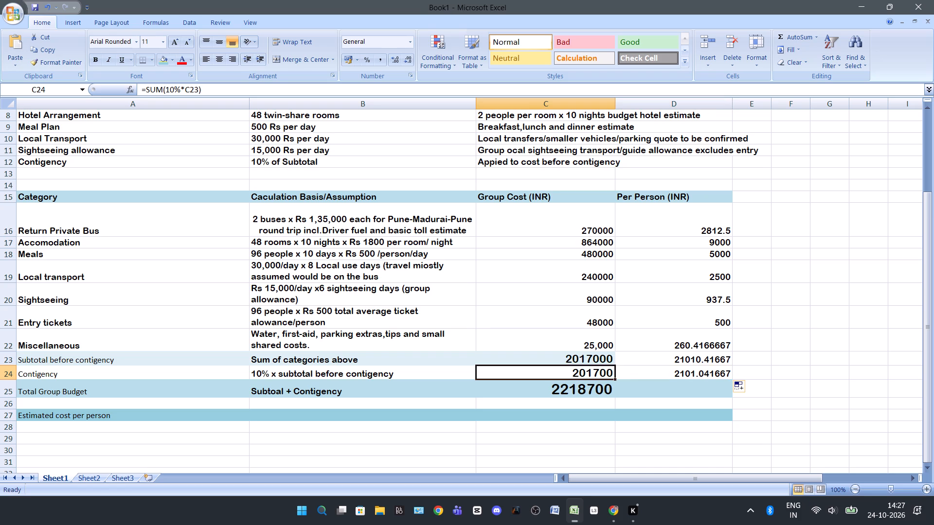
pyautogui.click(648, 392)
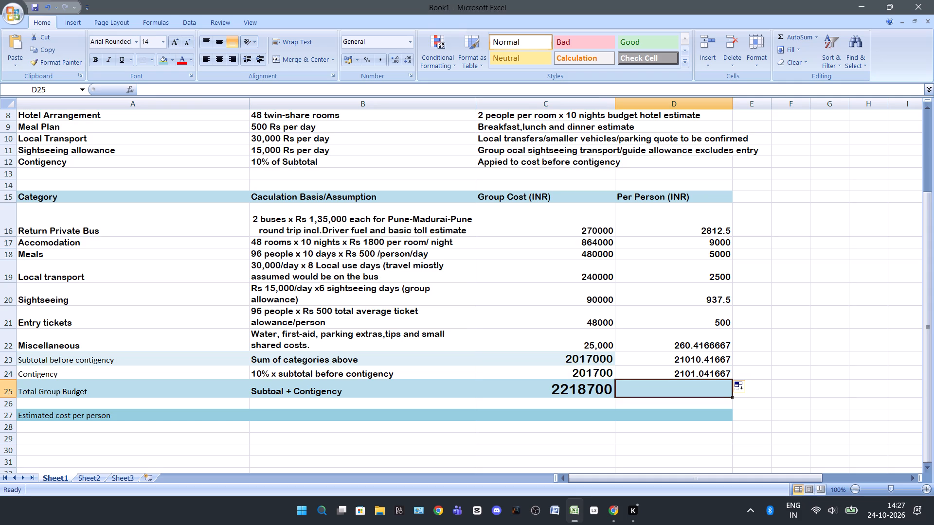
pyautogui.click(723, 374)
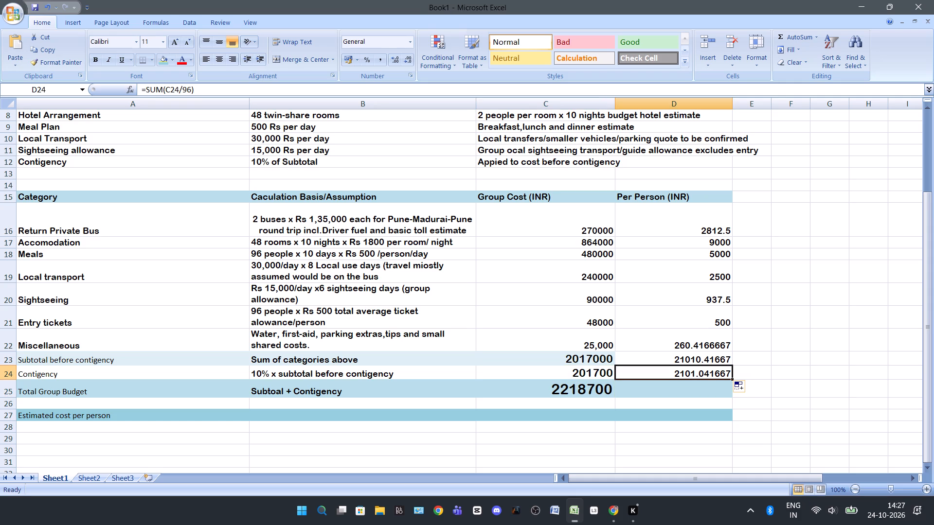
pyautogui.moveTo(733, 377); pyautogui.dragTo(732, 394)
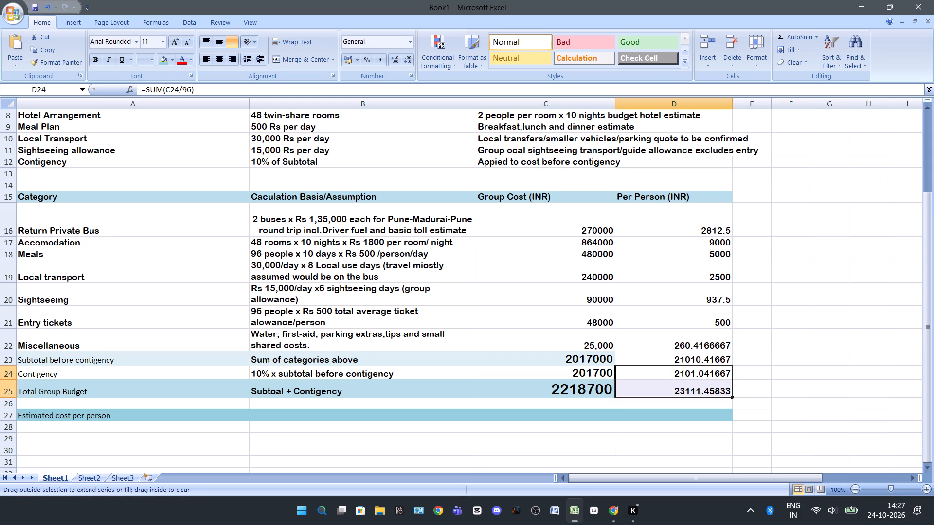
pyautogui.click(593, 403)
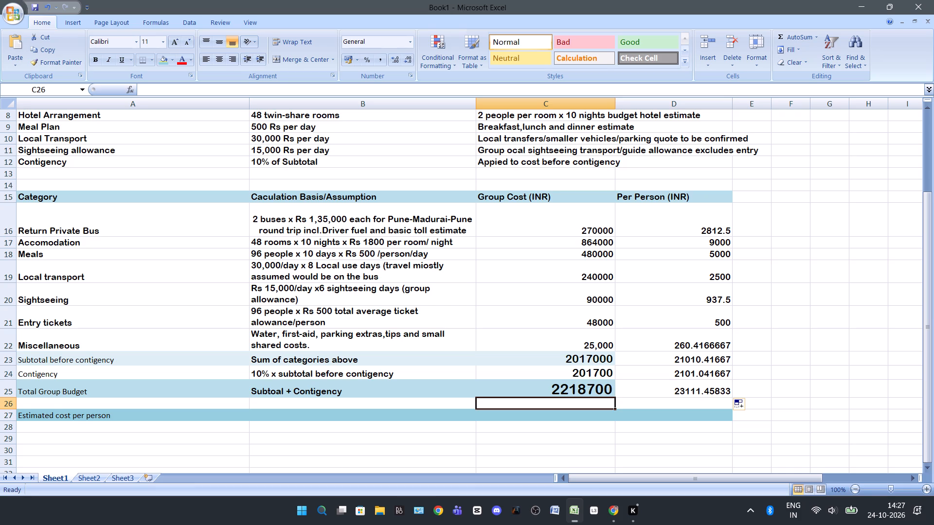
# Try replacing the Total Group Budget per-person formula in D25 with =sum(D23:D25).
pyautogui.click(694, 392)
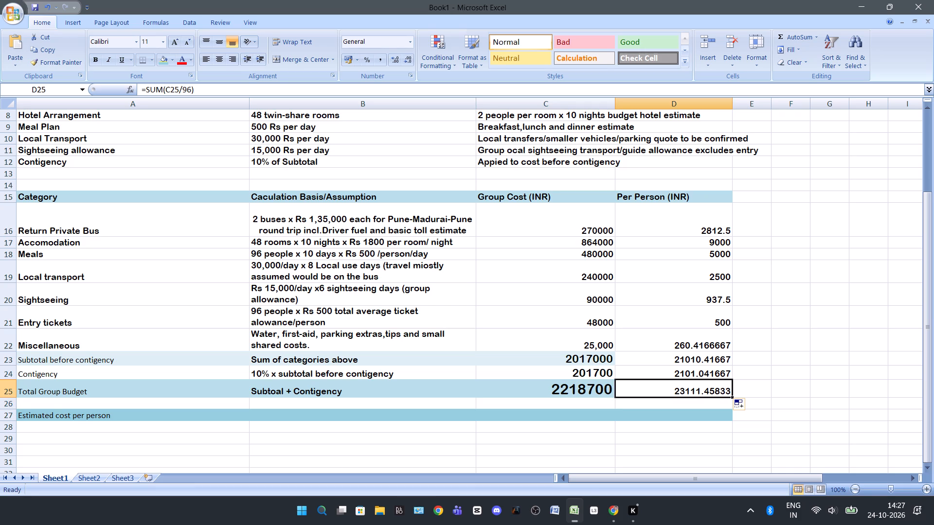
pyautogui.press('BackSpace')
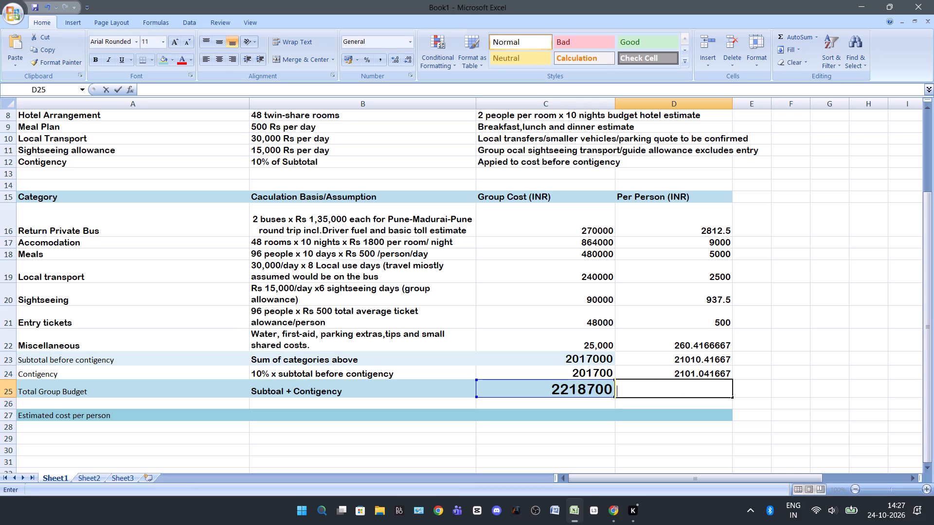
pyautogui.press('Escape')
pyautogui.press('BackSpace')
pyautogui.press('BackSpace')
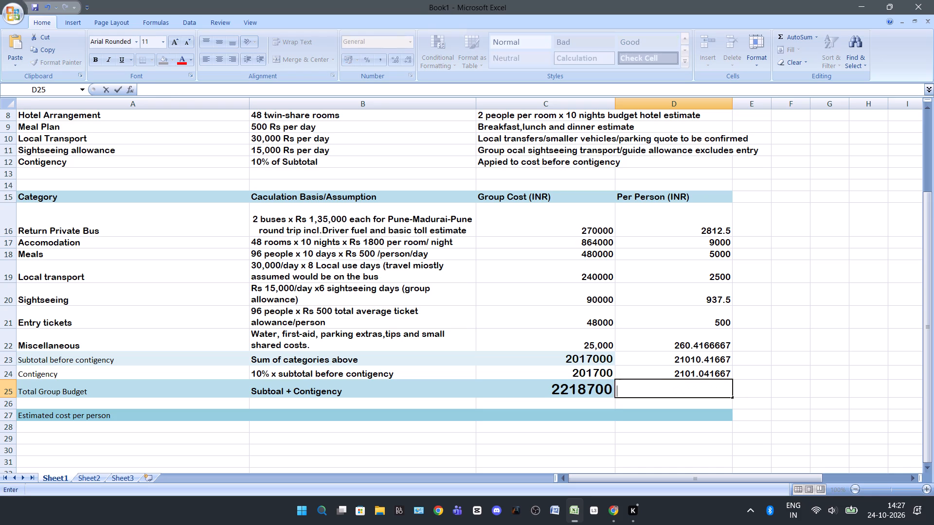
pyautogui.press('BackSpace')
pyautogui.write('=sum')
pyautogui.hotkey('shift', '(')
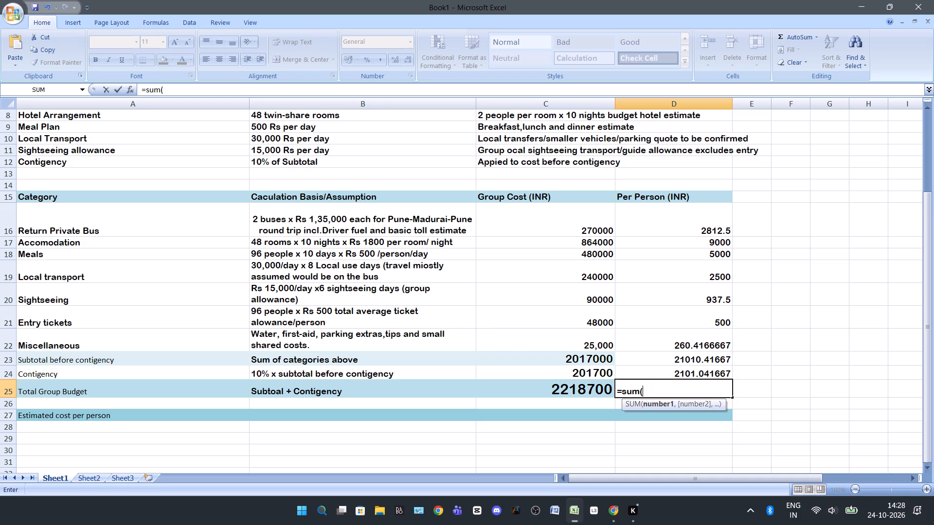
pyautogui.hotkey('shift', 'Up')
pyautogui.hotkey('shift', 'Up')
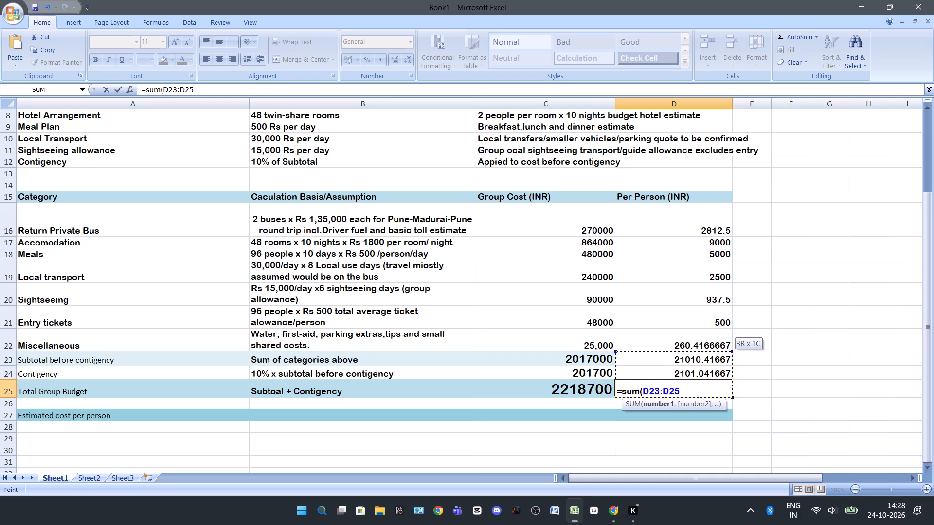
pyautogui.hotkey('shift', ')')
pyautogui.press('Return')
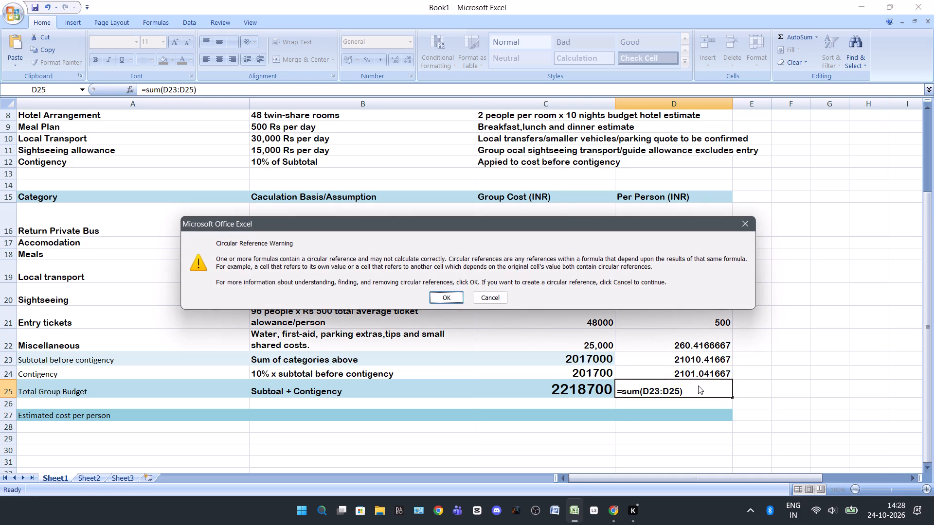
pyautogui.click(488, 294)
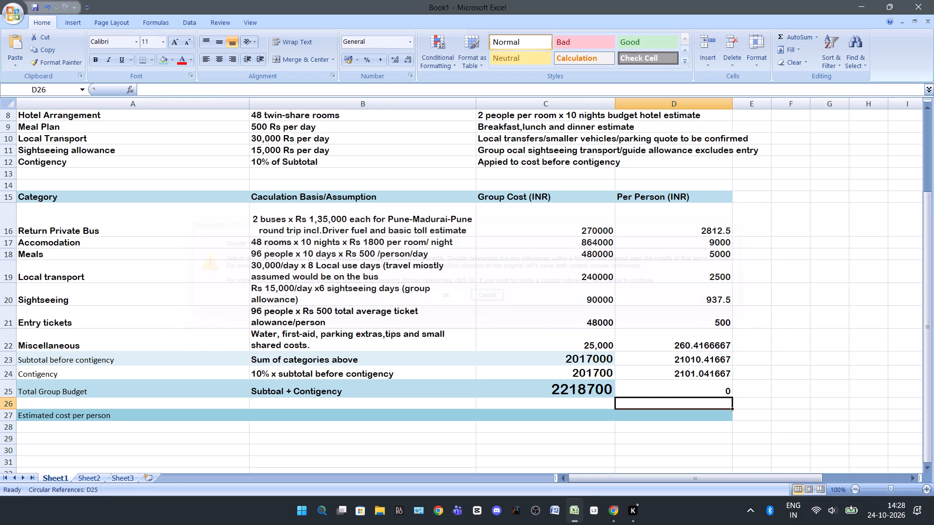
# Enter =sum(D23:D24) in D25 to total the per-person subtotal and contigency.
pyautogui.click(656, 391)
pyautogui.press('=')
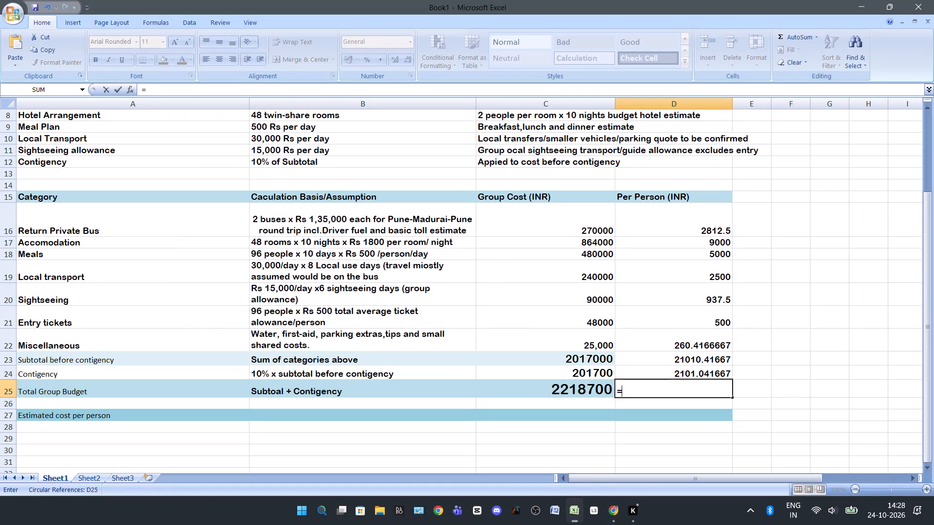
pyautogui.write('sum')
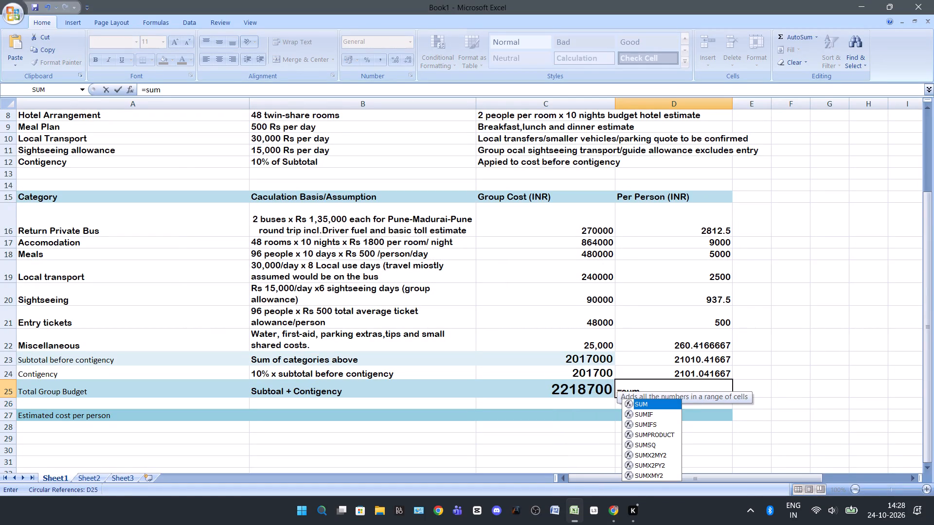
pyautogui.hotkey('shift', '(')
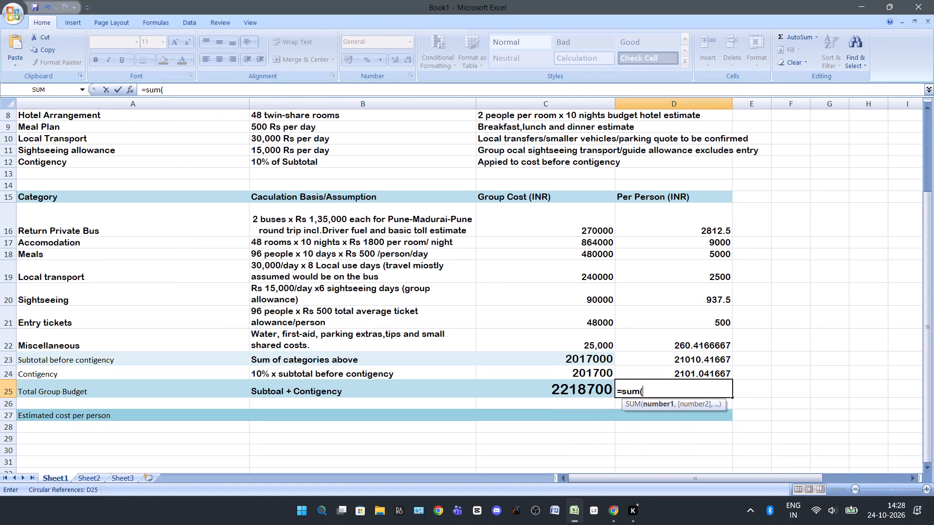
pyautogui.press('Up')
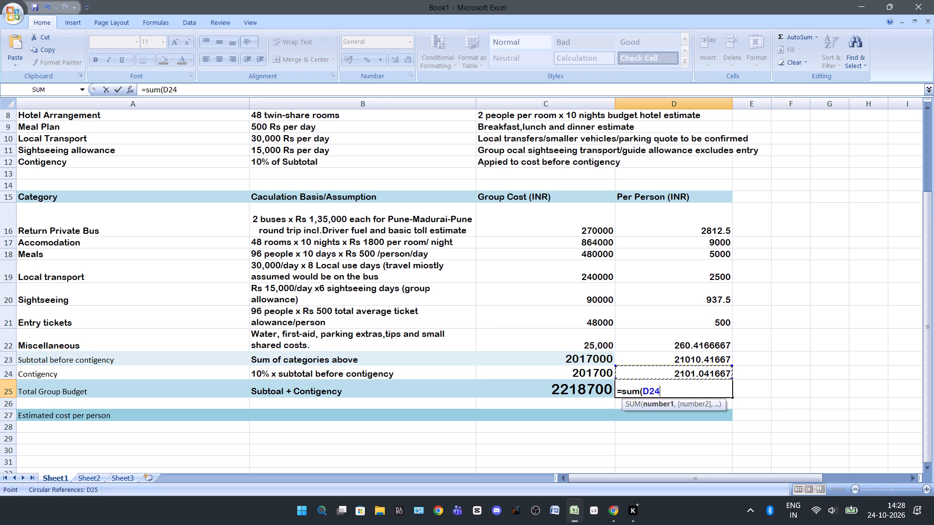
pyautogui.hotkey('shift', 'Up')
pyautogui.hotkey('shift', ')')
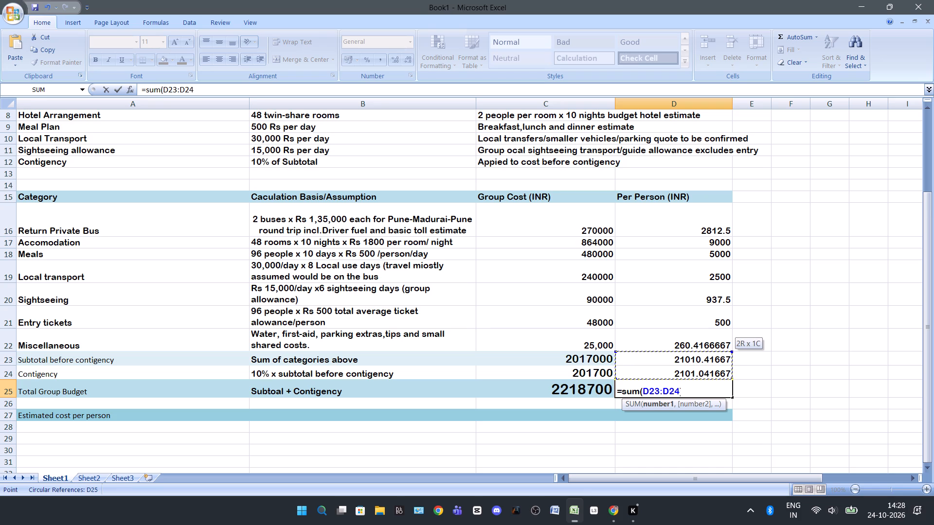
pyautogui.press('Return')
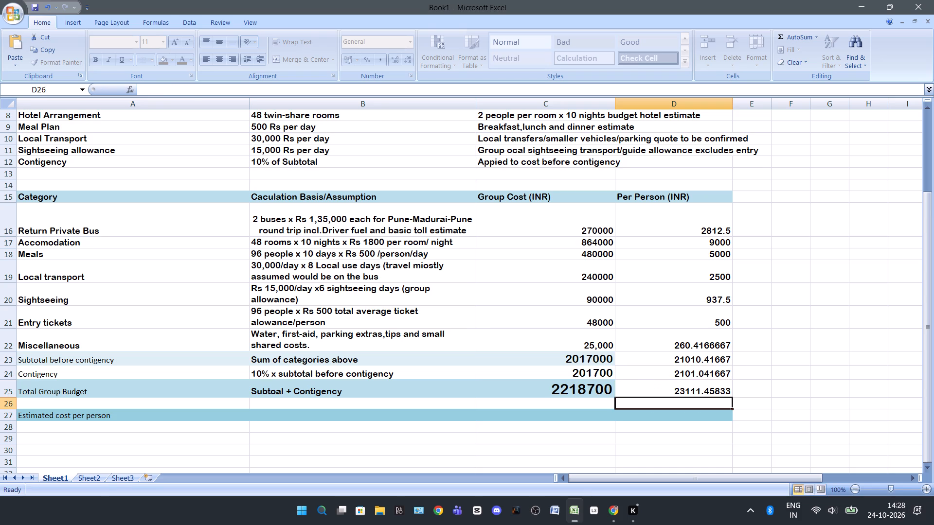
# Fill the per-person cells D23 and D25 with the light blue shades matching their subtotal and total rows.
pyautogui.click(667, 416)
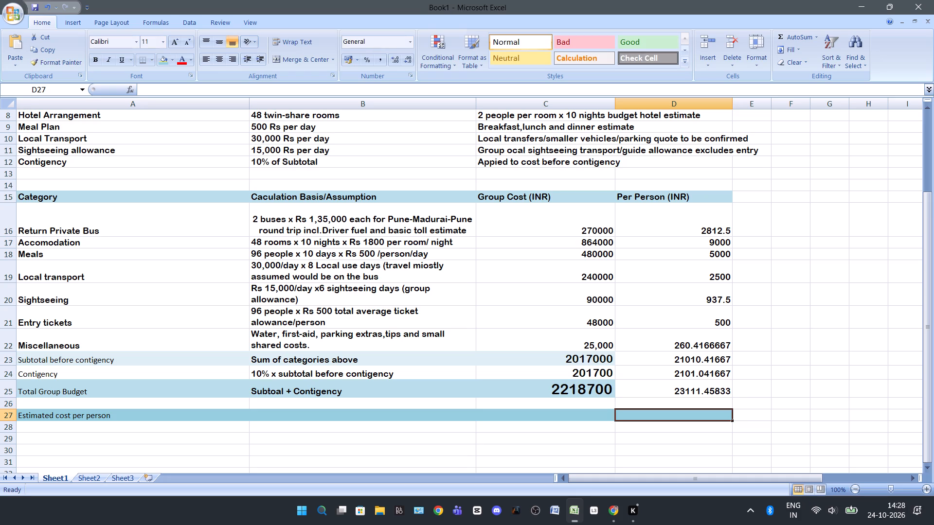
pyautogui.click(636, 360)
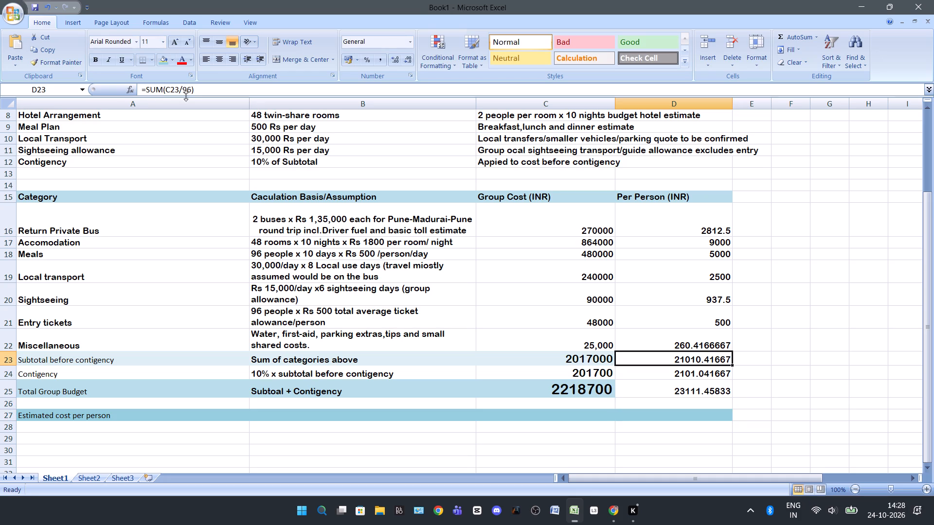
pyautogui.click(170, 58)
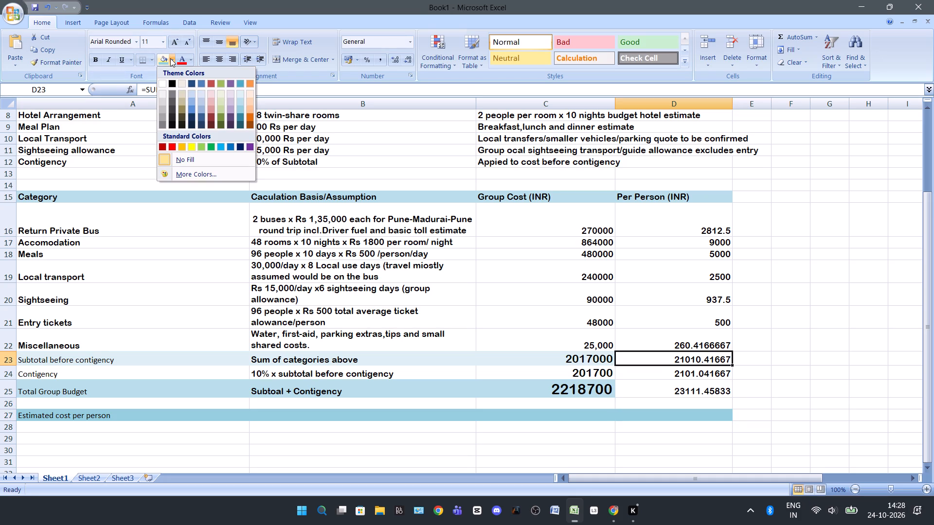
pyautogui.click(240, 94)
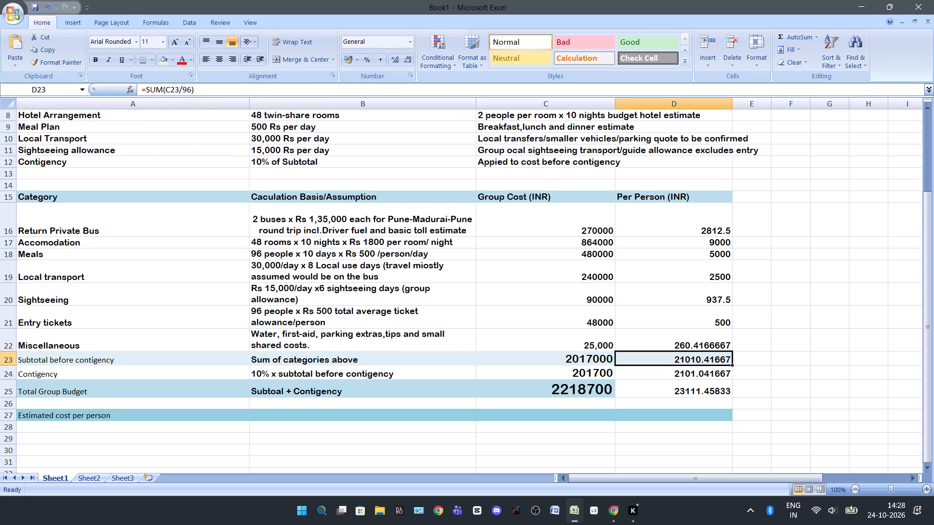
pyautogui.click(636, 395)
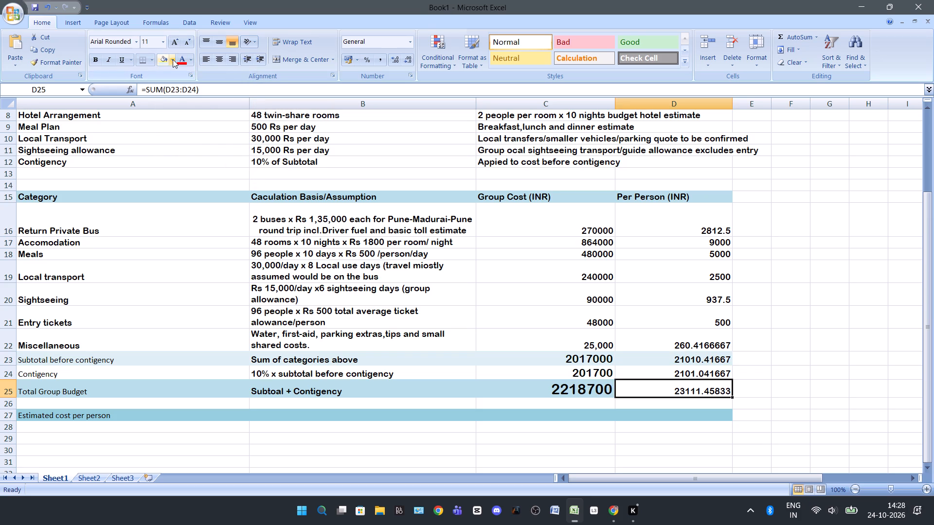
pyautogui.click(173, 59)
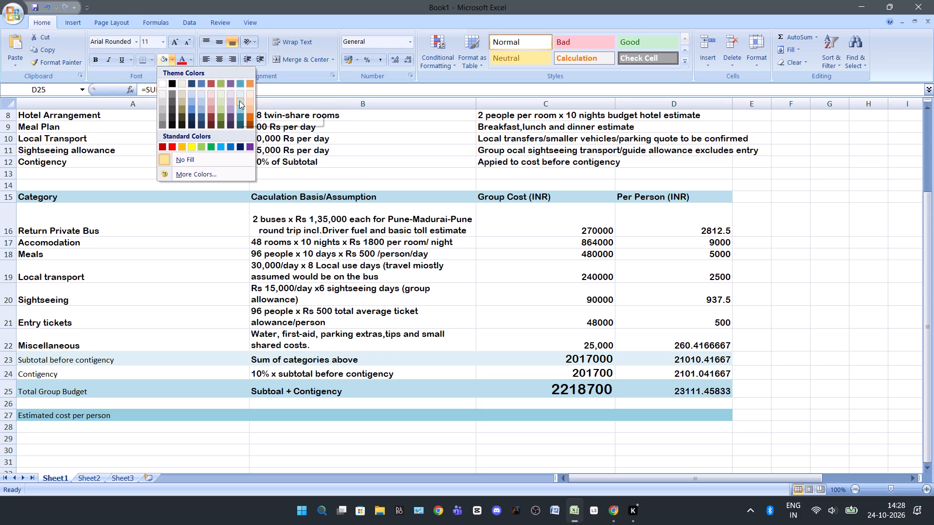
pyautogui.click(239, 101)
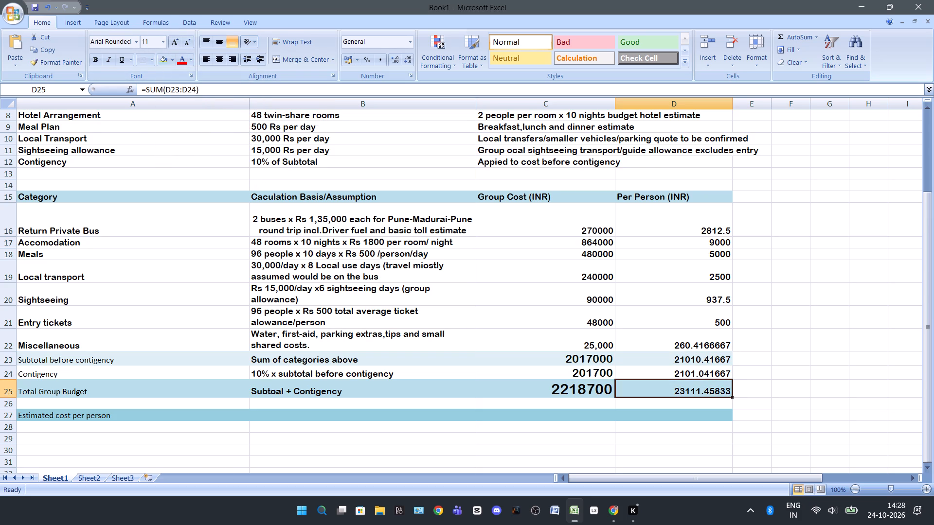
# Set the font size of the per-person subtotal and contigency amounts in D23 and D24 to 14.
pyautogui.click(599, 362)
pyautogui.click(658, 360)
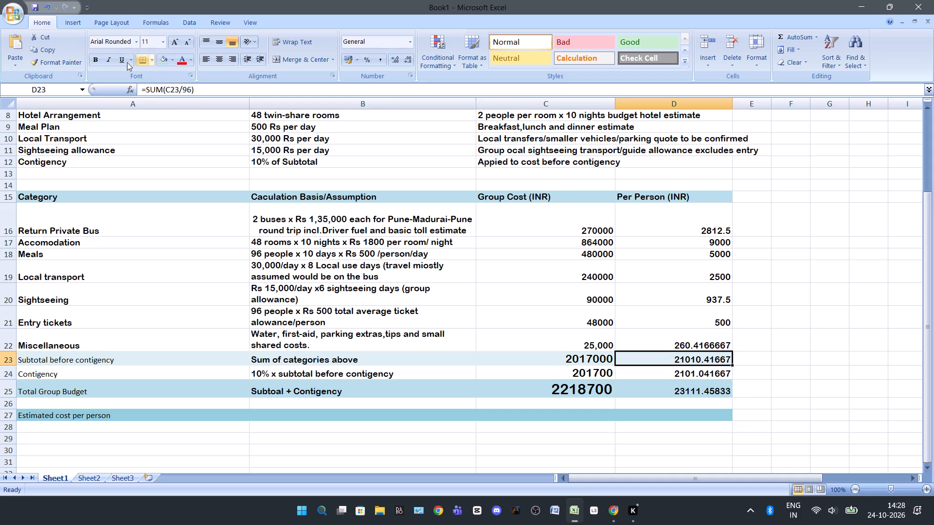
pyautogui.click(163, 41)
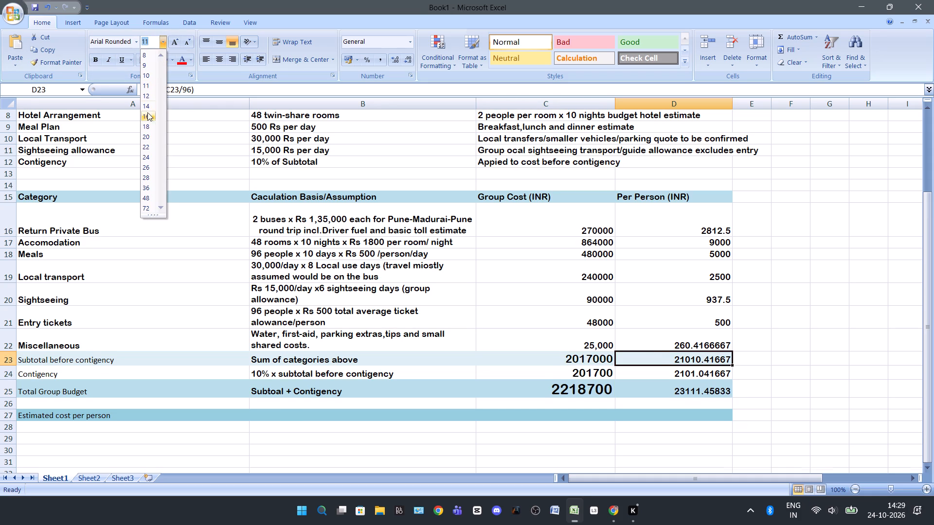
pyautogui.click(149, 104)
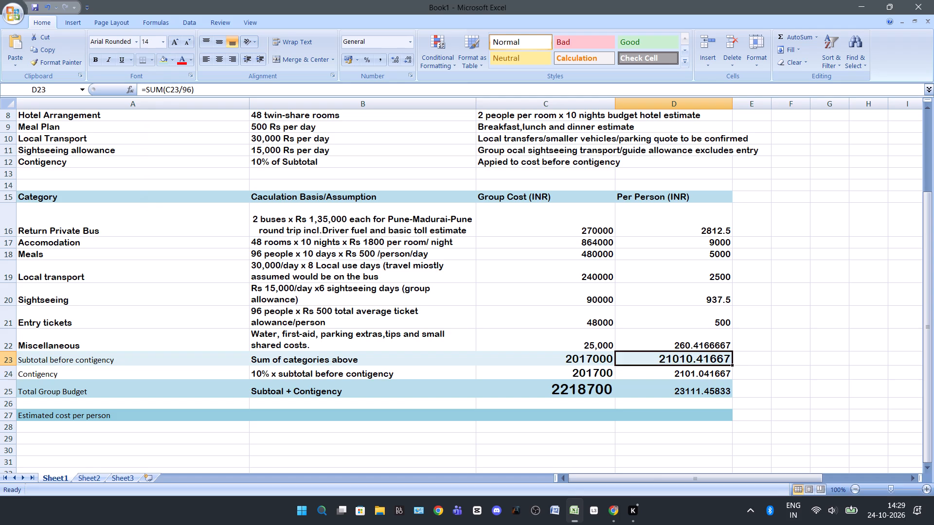
pyautogui.click(598, 374)
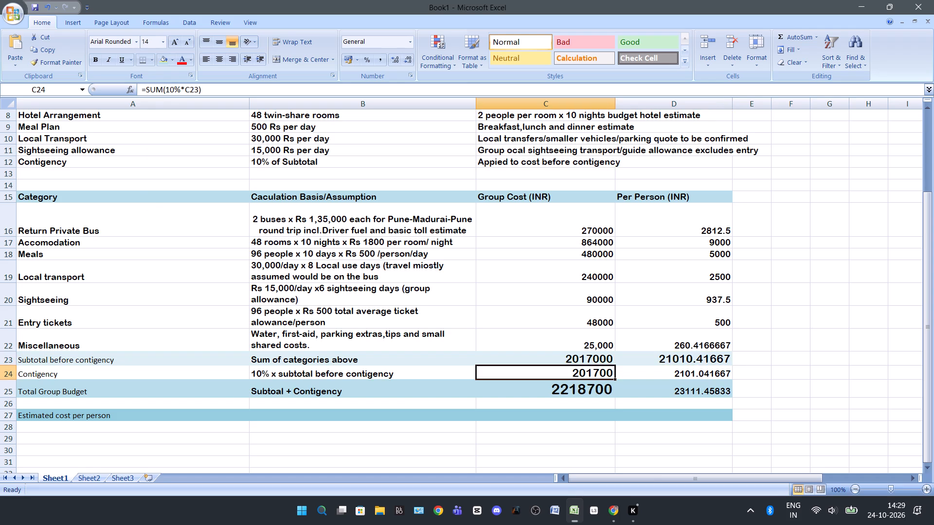
pyautogui.click(679, 376)
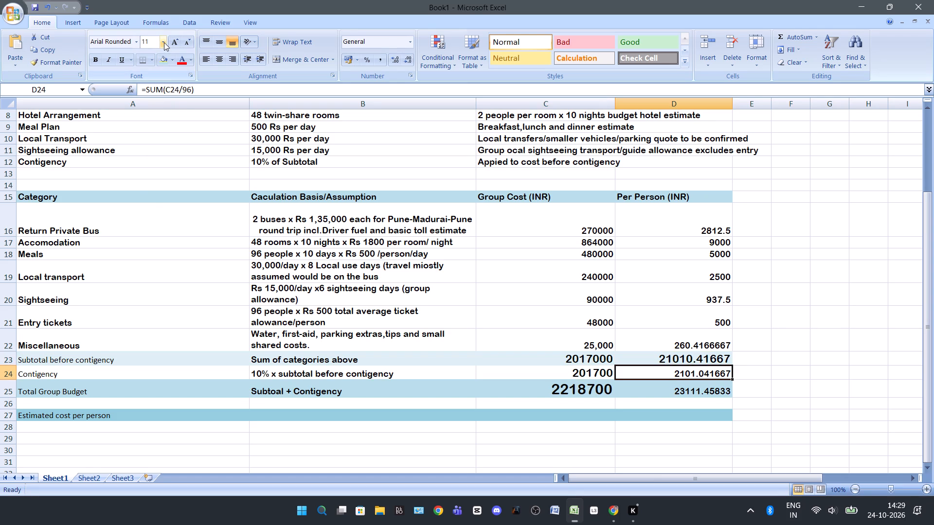
pyautogui.click(164, 42)
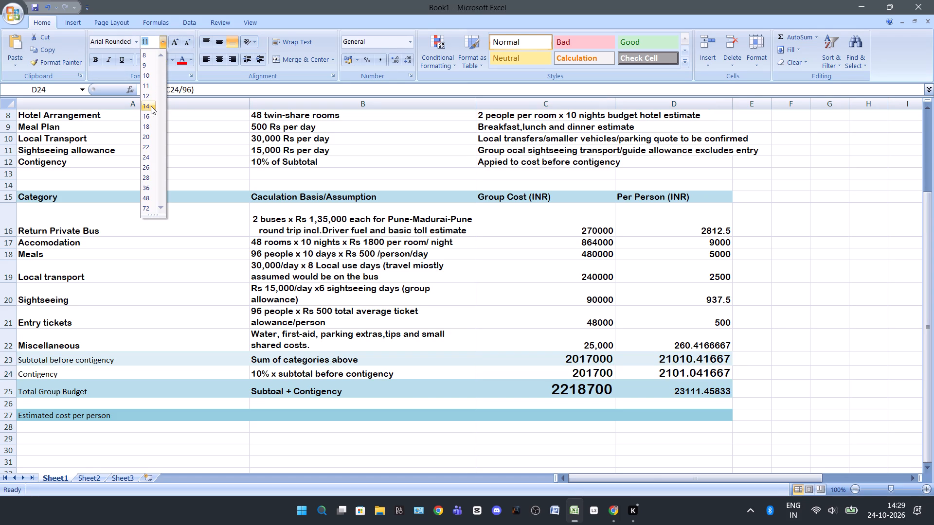
pyautogui.click(151, 106)
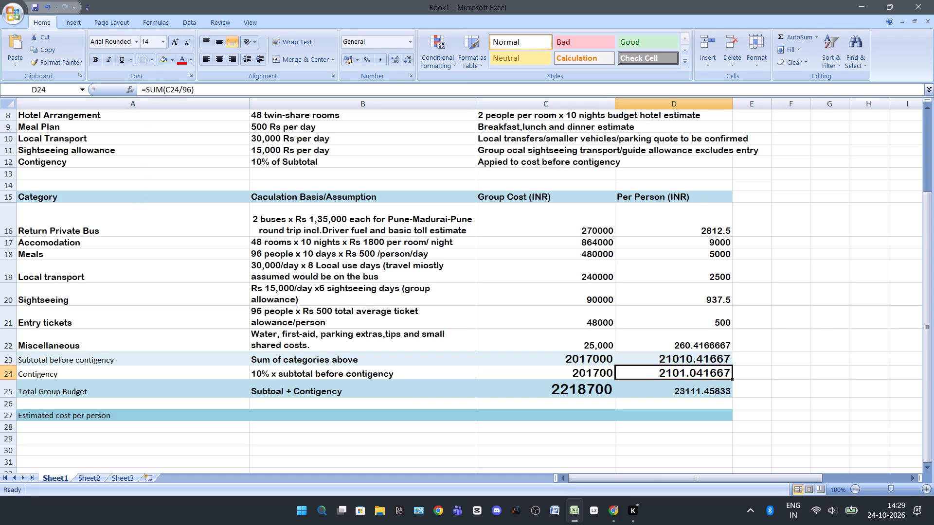
pyautogui.click(591, 374)
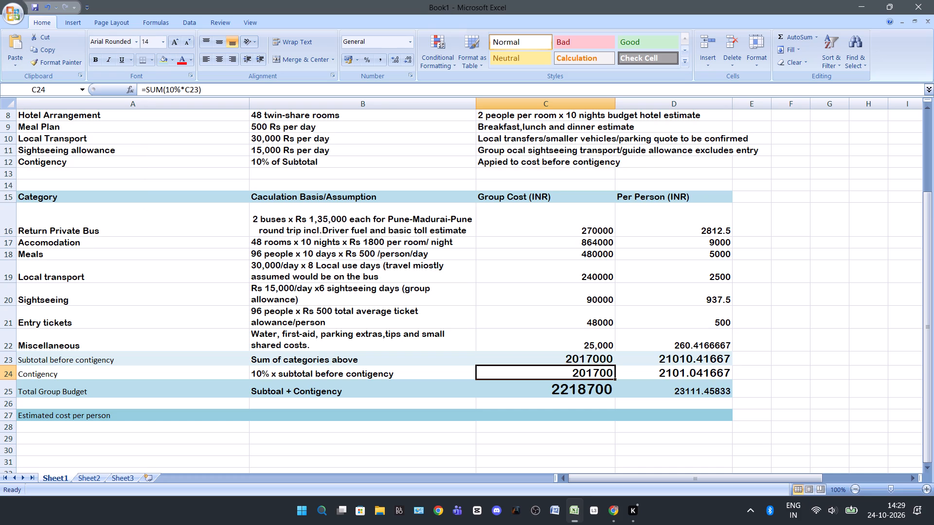
pyautogui.click(667, 374)
# Set the font size of the per-person Total Group Budget amount in D25 to 18.
pyautogui.click(700, 391)
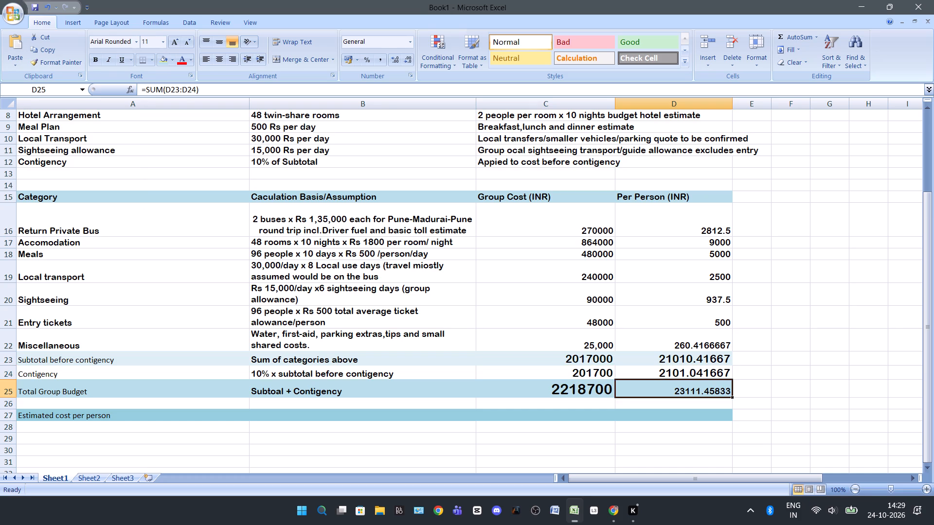
pyautogui.click(619, 391)
pyautogui.click(601, 391)
pyautogui.click(647, 391)
pyautogui.click(162, 42)
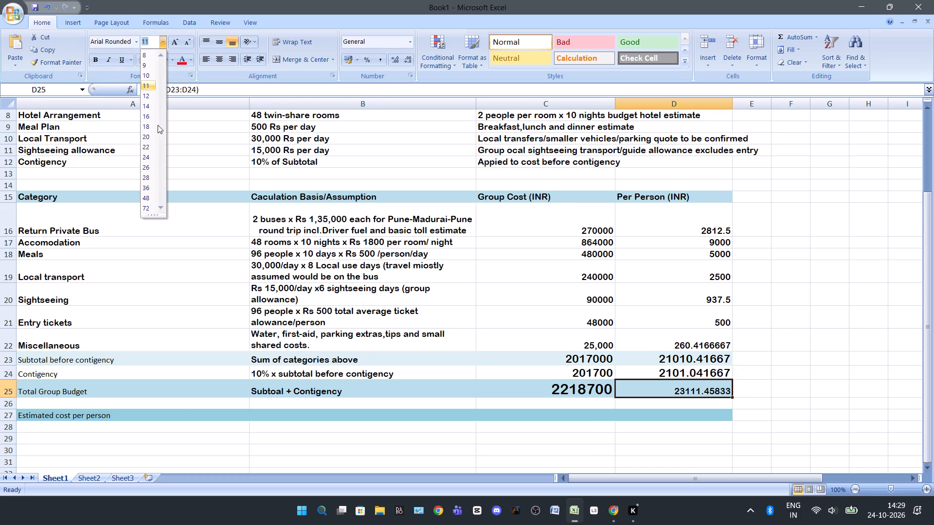
pyautogui.click(148, 125)
pyautogui.click(659, 407)
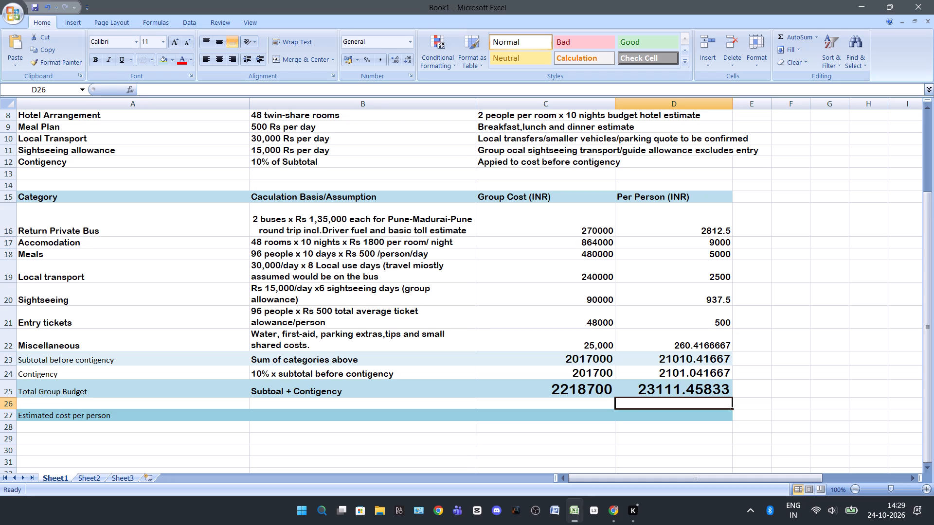
# Enter the label Estimated Cost per person in cell A30, below the budget table.
pyautogui.scroll(-1, 265, 420)
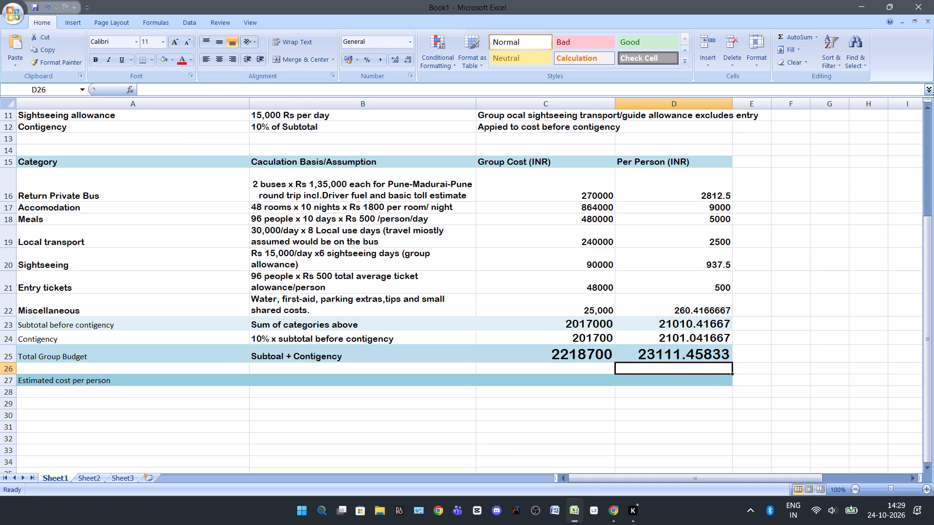
pyautogui.click(34, 415)
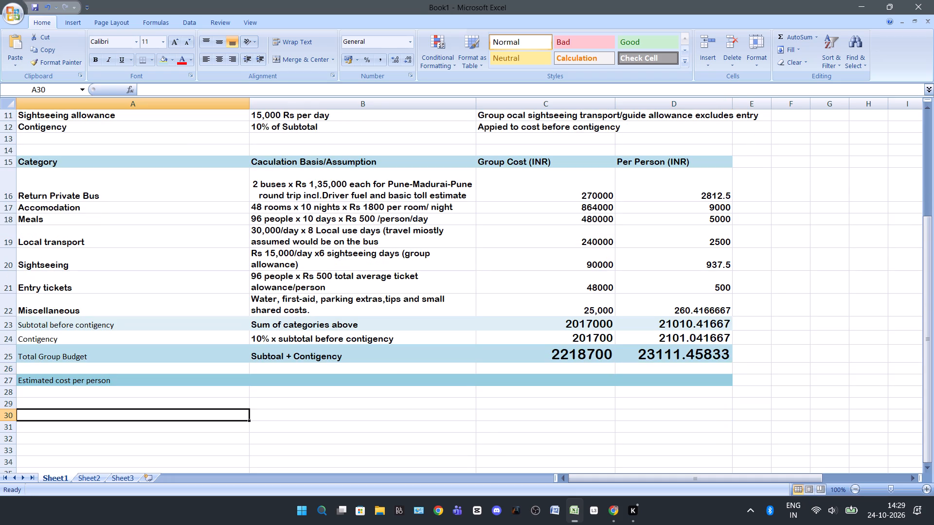
pyautogui.write('Estimated')
pyautogui.press('space')
pyautogui.write('Cost per person')
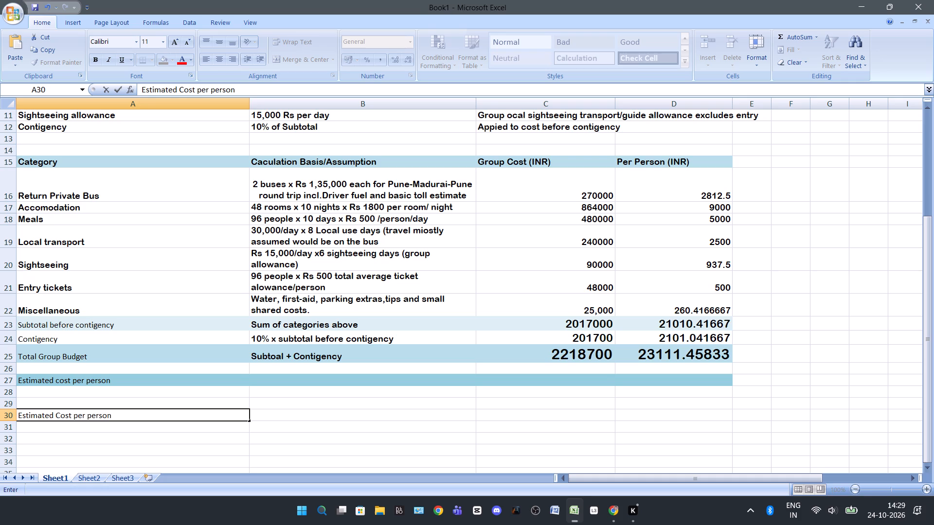
# Format the Estimated Cost per person label in A30 as Arial Rounded MT Bold, size 18.
pyautogui.moveTo(119, 415); pyautogui.dragTo(13, 410)
pyautogui.click(135, 41)
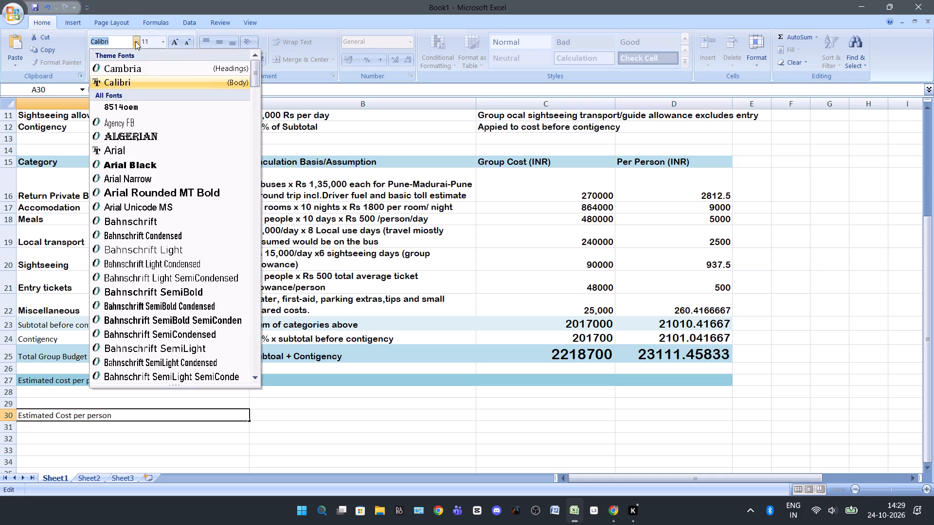
pyautogui.click(138, 189)
pyautogui.click(163, 41)
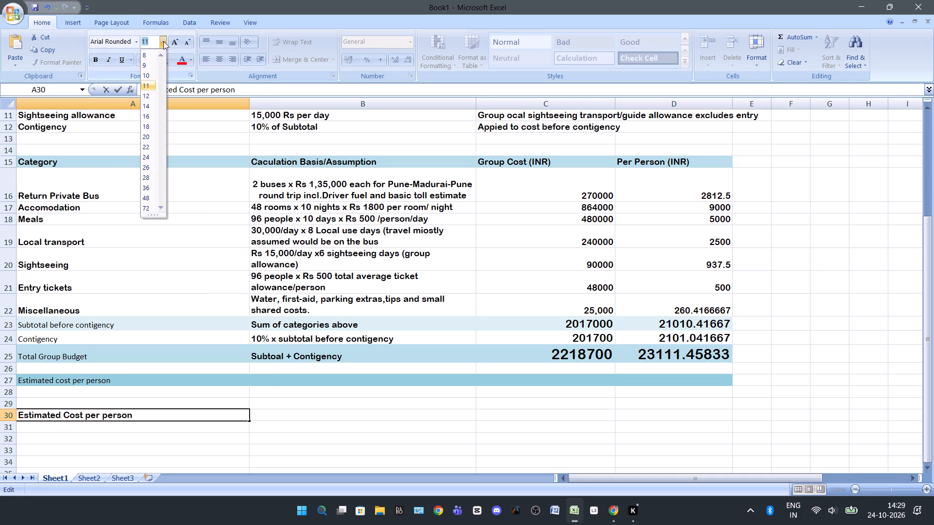
pyautogui.click(150, 128)
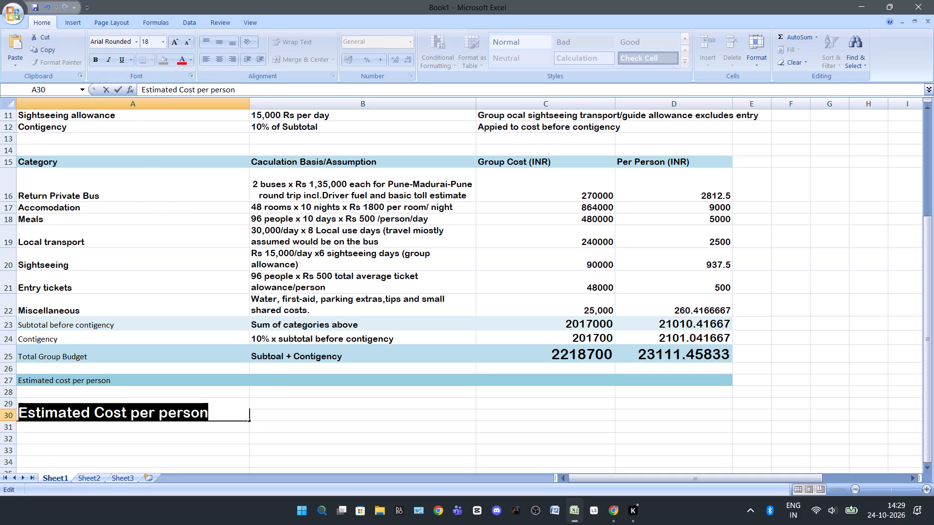
# Fill cell A30 with a dark teal theme colour.
pyautogui.click(173, 57)
pyautogui.click(215, 419)
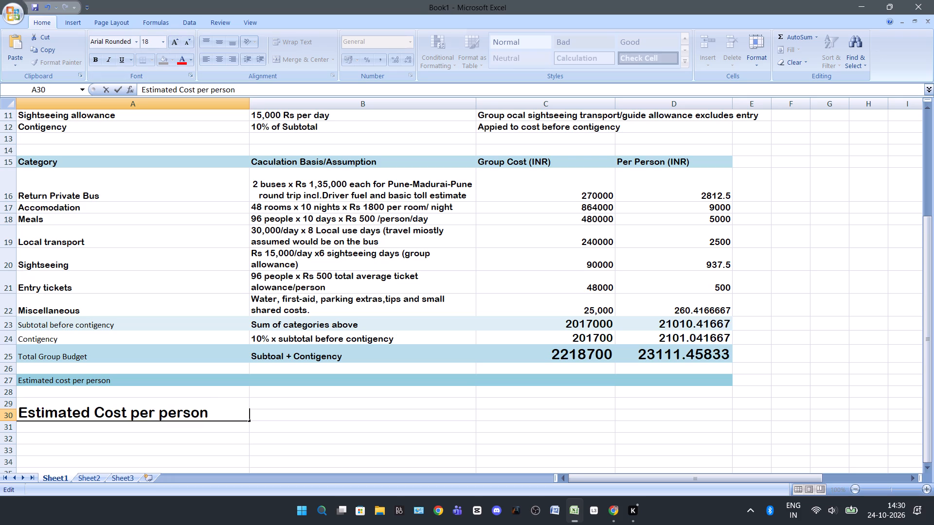
pyautogui.tripleClick(79, 414)
pyautogui.moveTo(79, 414); pyautogui.dragTo(184, 405)
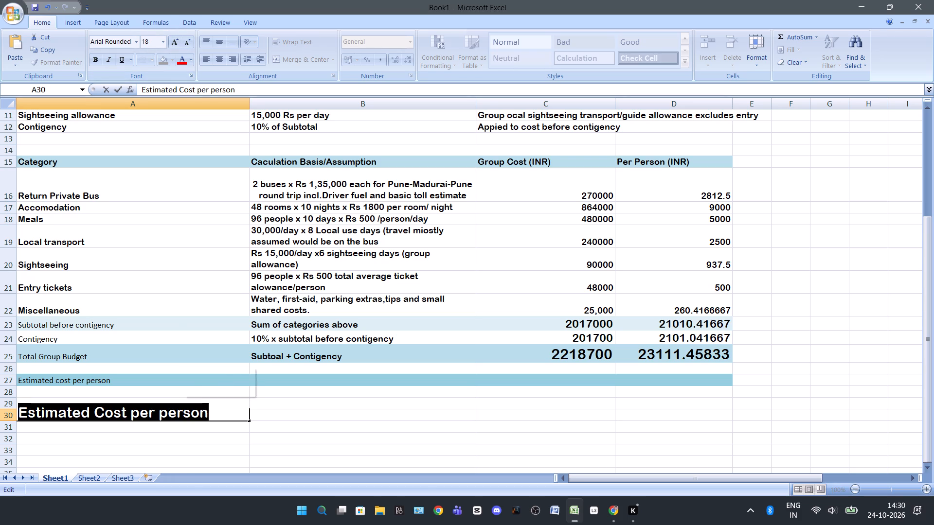
pyautogui.click(169, 58)
pyautogui.click(234, 459)
pyautogui.click(208, 424)
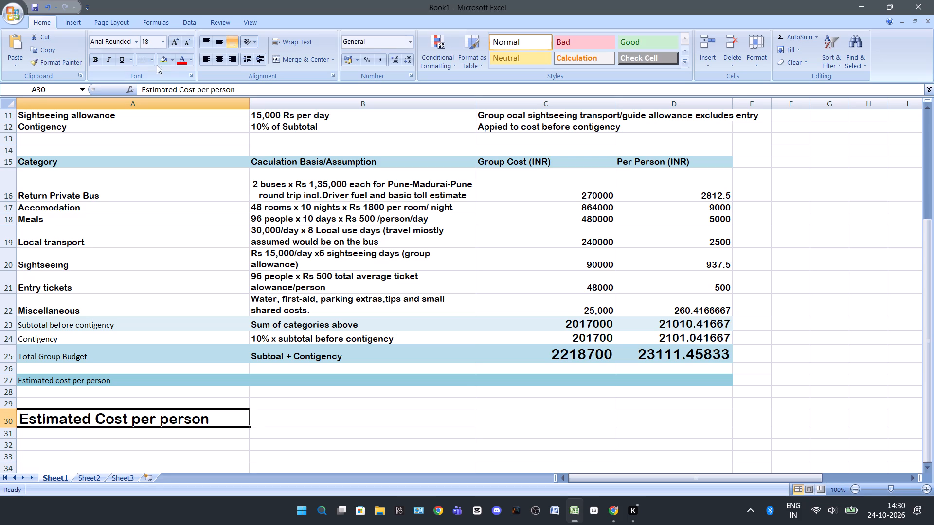
pyautogui.click(169, 56)
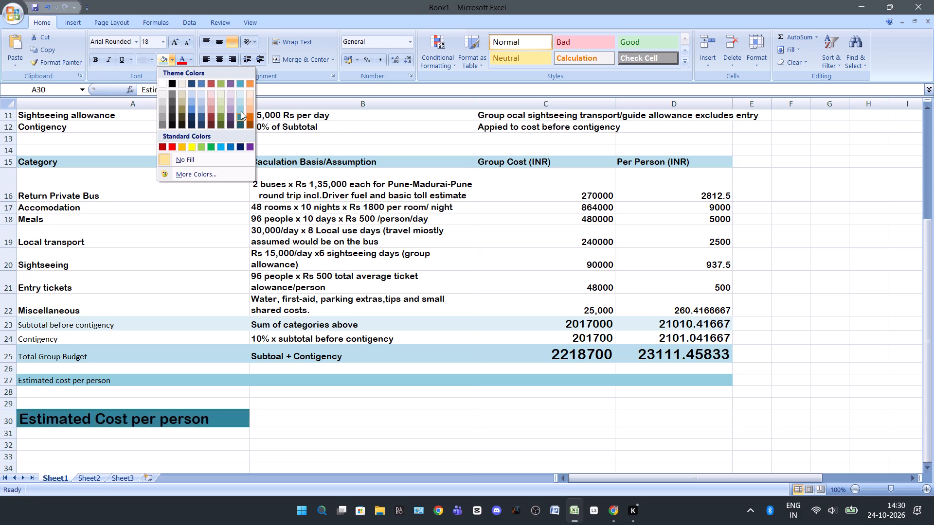
pyautogui.click(242, 118)
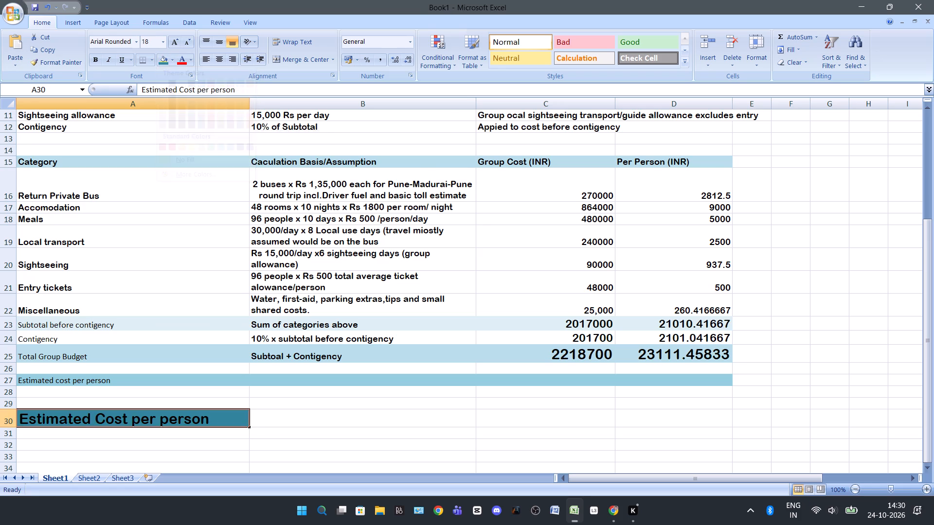
# Change the font colour of the Estimated Cost per person label in A30 to a near-white theme shade.
pyautogui.scroll(-2, 198, 369)
pyautogui.click(142, 343)
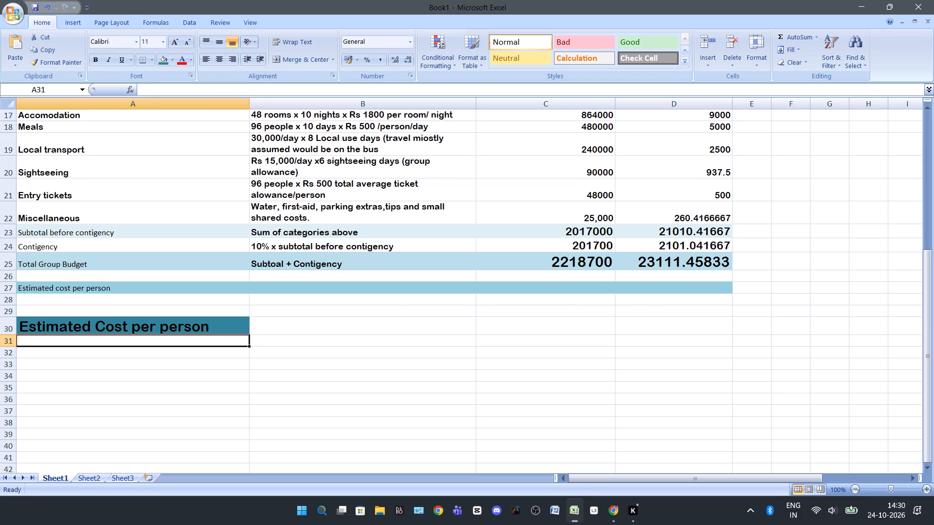
pyautogui.click(117, 331)
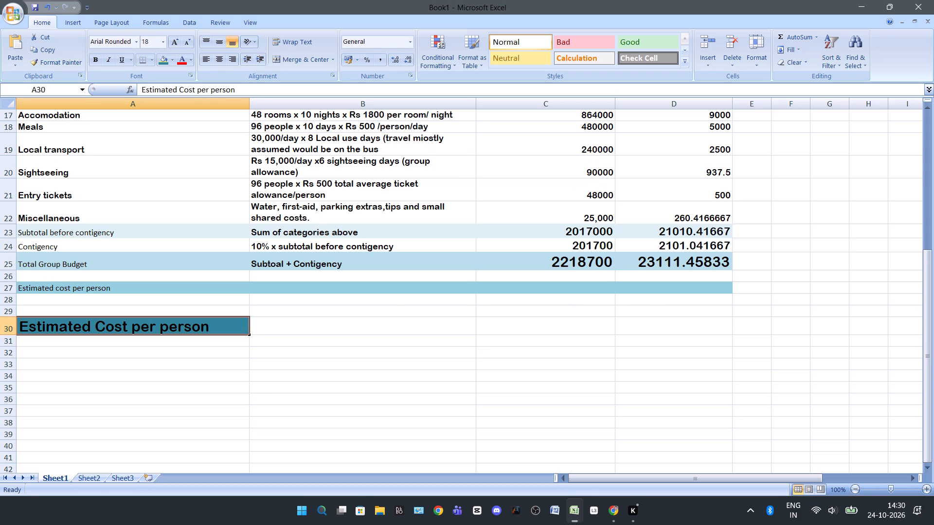
pyautogui.click(191, 58)
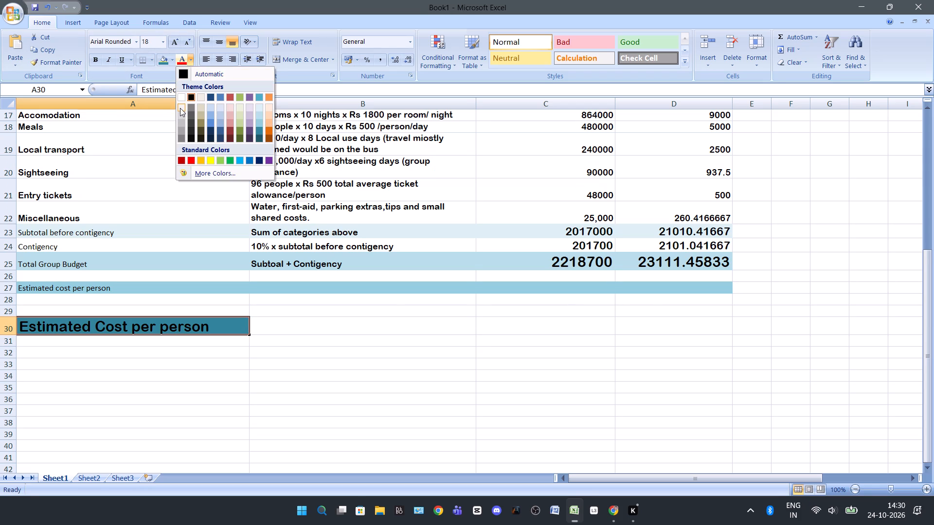
pyautogui.click(180, 108)
pyautogui.click(115, 345)
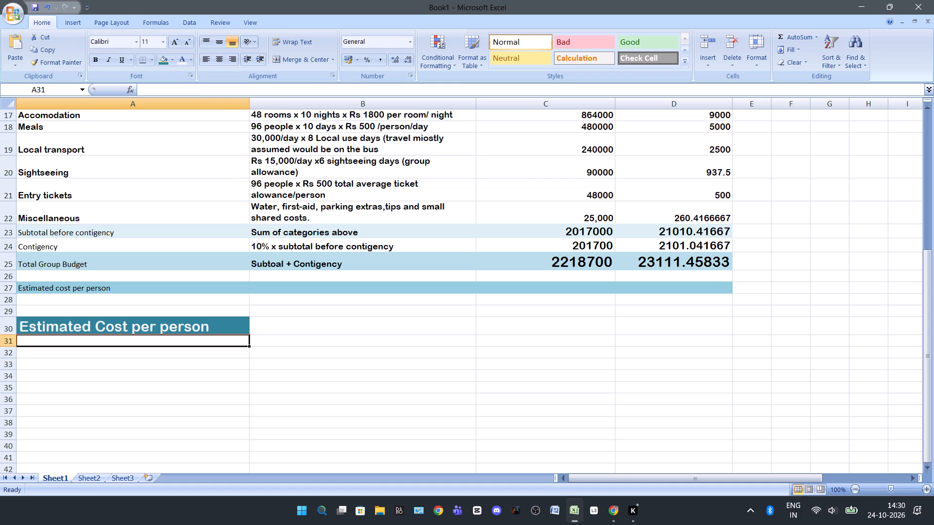
# Enter the per-person total 23,111.45 in B30 beside the Estimated Cost per person label.
pyautogui.click(276, 326)
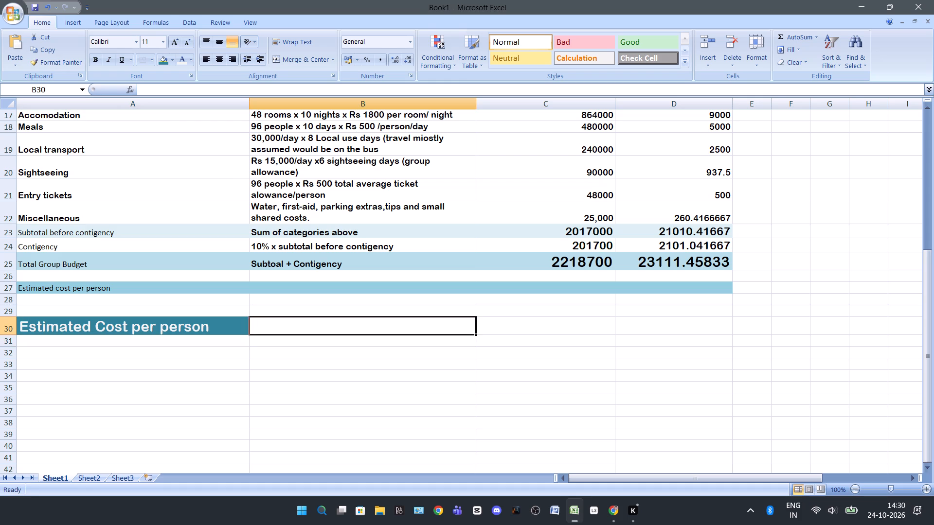
pyautogui.click(662, 261)
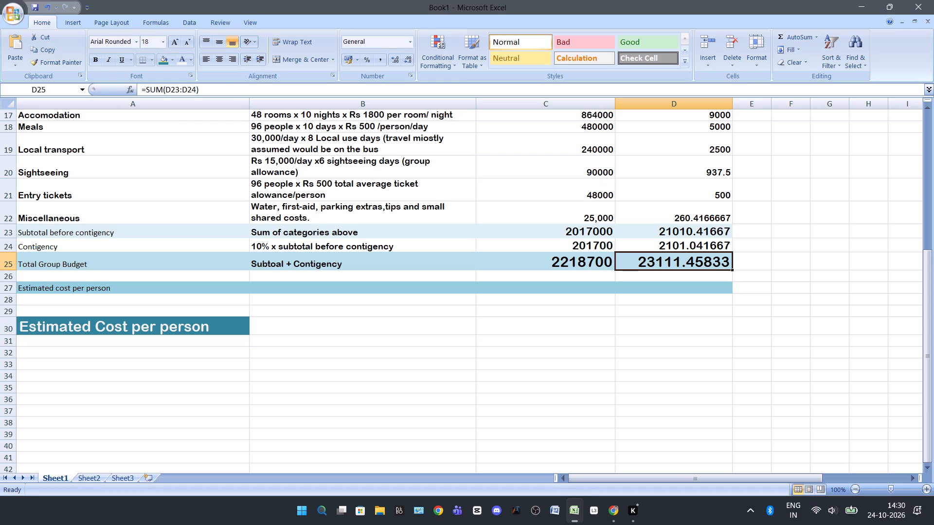
pyautogui.click(375, 327)
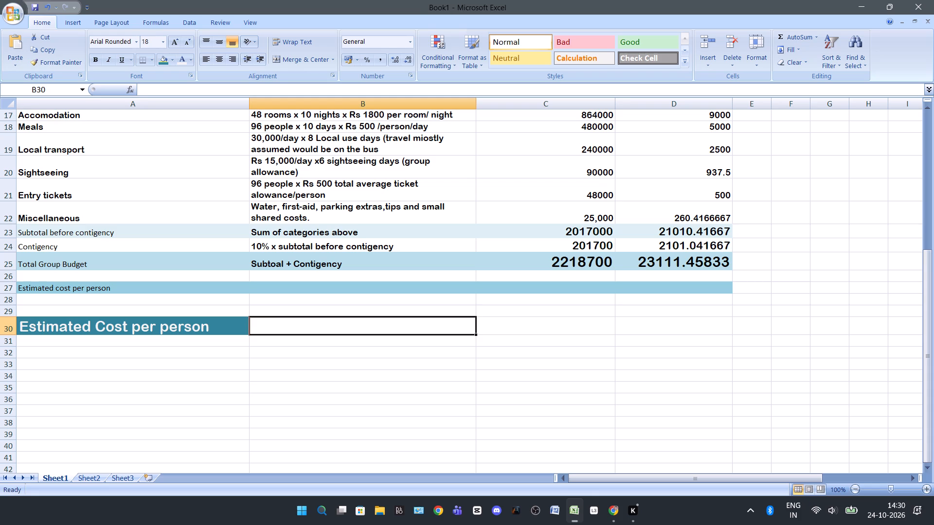
pyautogui.press('2')
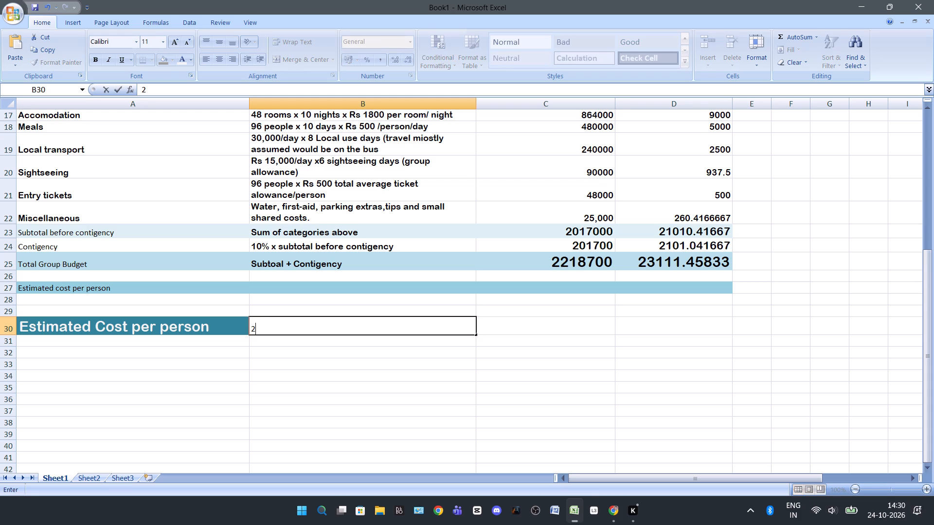
pyautogui.press('3')
pyautogui.press(',')
pyautogui.write('11')
pyautogui.press('1')
pyautogui.write('.45')
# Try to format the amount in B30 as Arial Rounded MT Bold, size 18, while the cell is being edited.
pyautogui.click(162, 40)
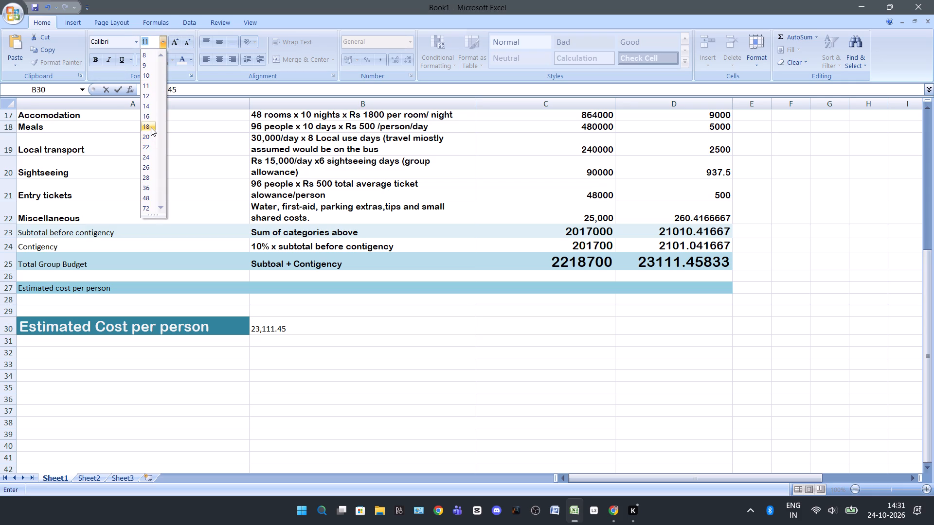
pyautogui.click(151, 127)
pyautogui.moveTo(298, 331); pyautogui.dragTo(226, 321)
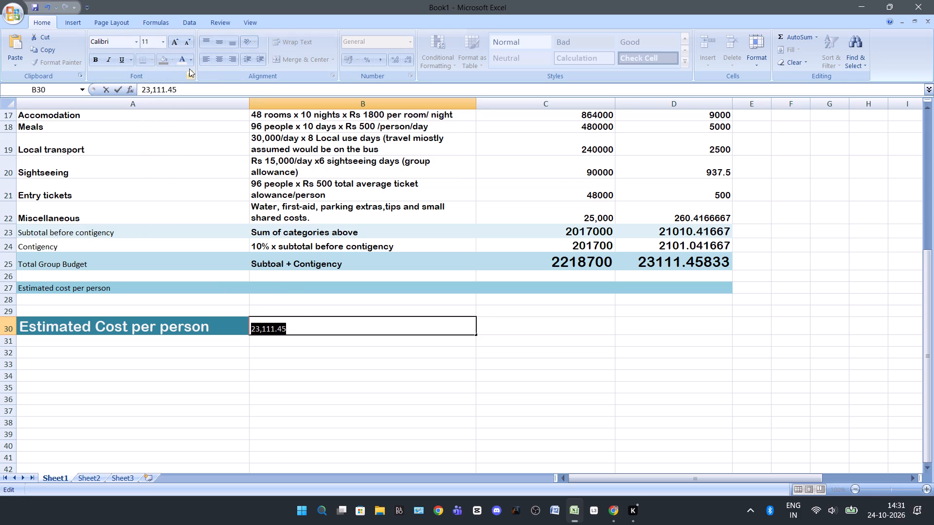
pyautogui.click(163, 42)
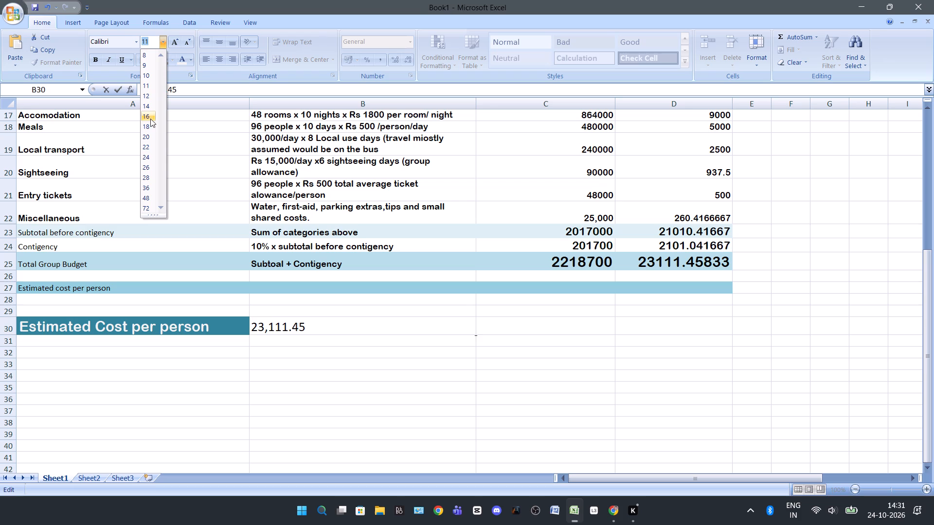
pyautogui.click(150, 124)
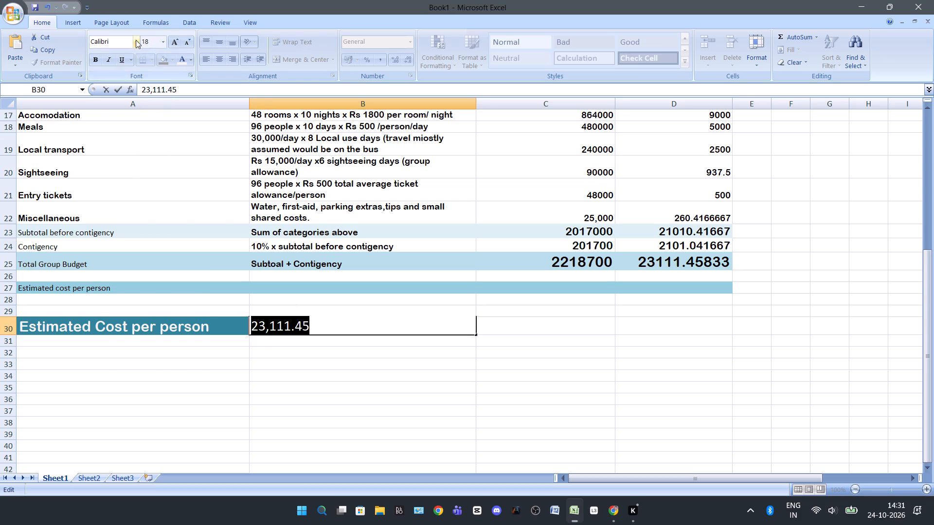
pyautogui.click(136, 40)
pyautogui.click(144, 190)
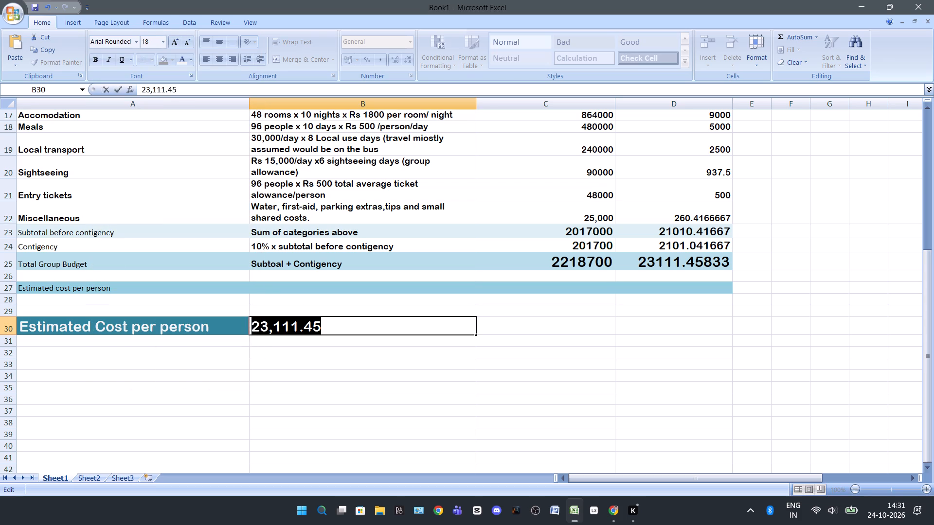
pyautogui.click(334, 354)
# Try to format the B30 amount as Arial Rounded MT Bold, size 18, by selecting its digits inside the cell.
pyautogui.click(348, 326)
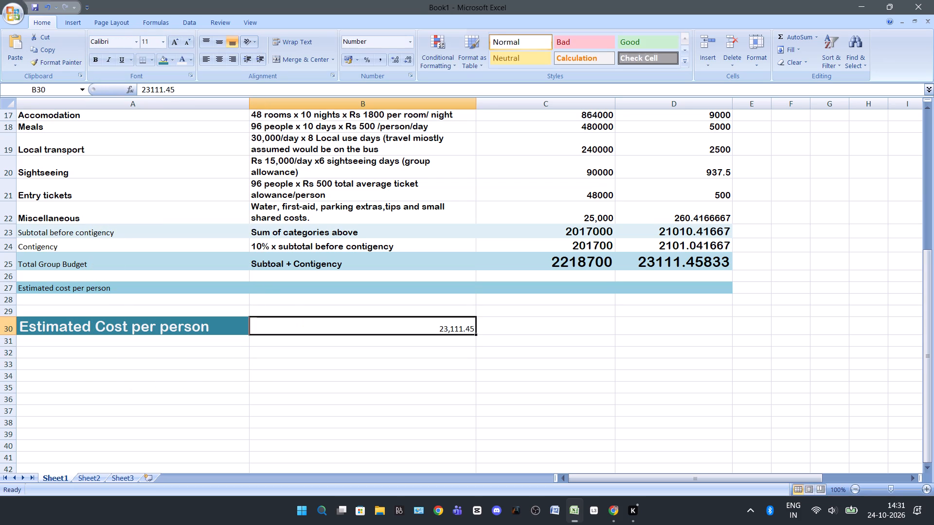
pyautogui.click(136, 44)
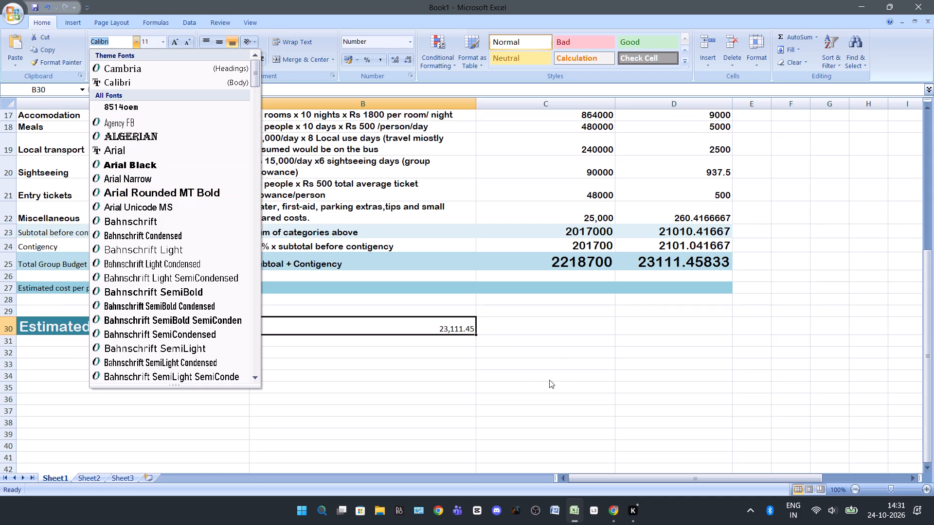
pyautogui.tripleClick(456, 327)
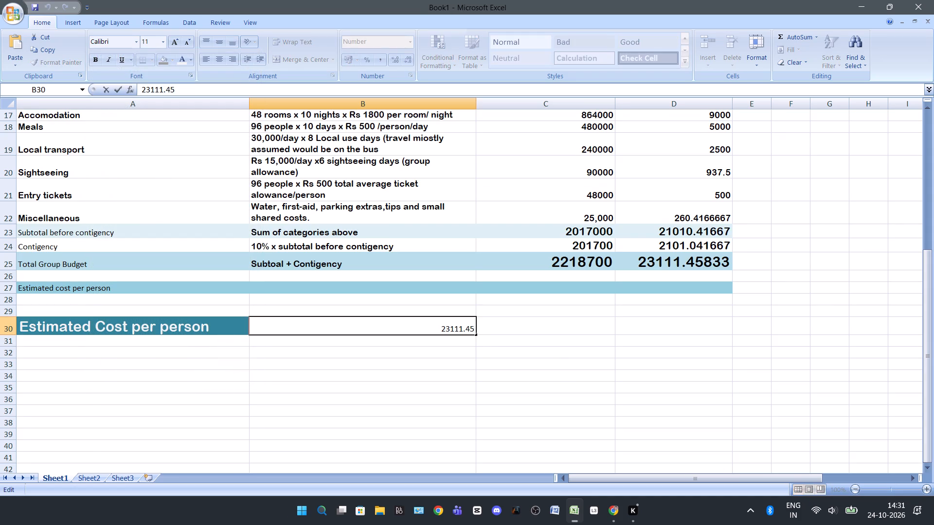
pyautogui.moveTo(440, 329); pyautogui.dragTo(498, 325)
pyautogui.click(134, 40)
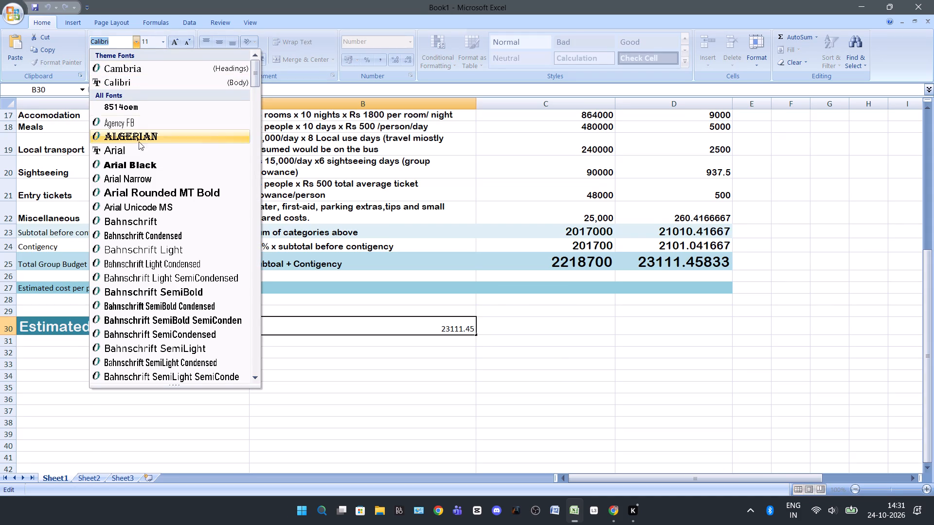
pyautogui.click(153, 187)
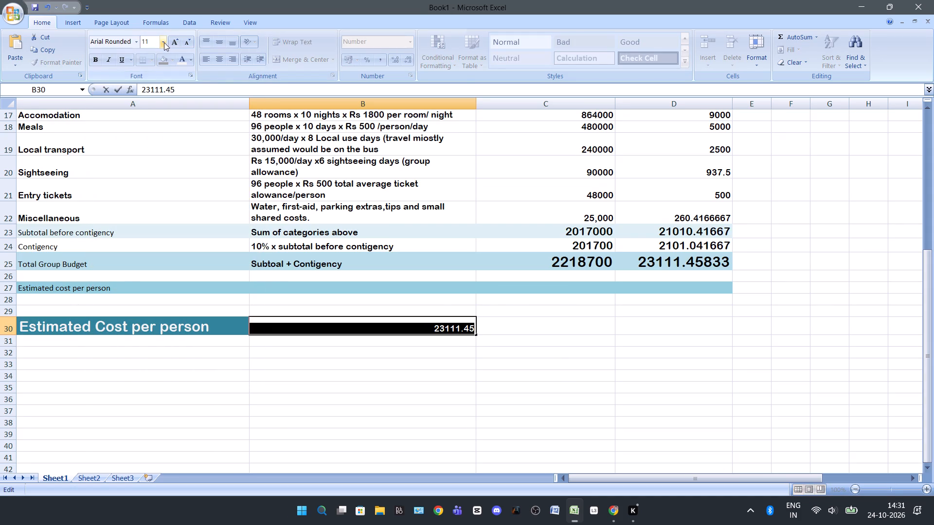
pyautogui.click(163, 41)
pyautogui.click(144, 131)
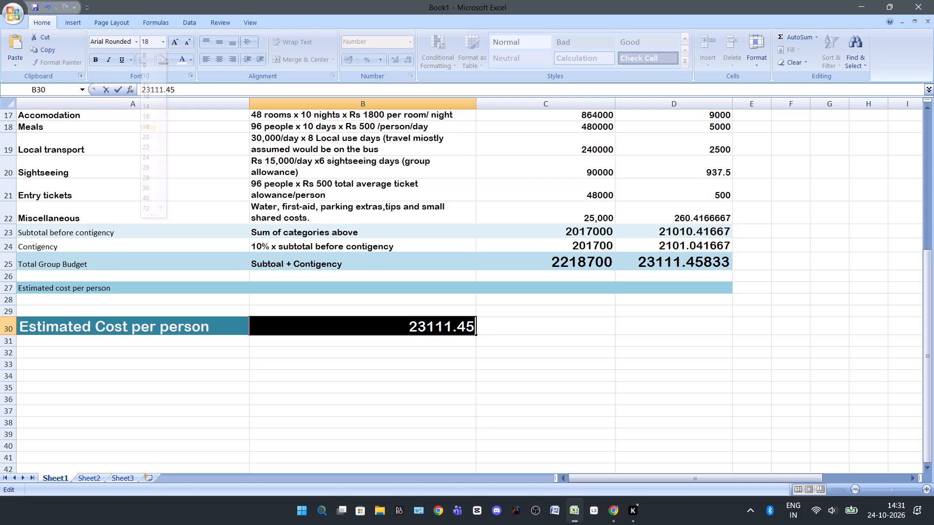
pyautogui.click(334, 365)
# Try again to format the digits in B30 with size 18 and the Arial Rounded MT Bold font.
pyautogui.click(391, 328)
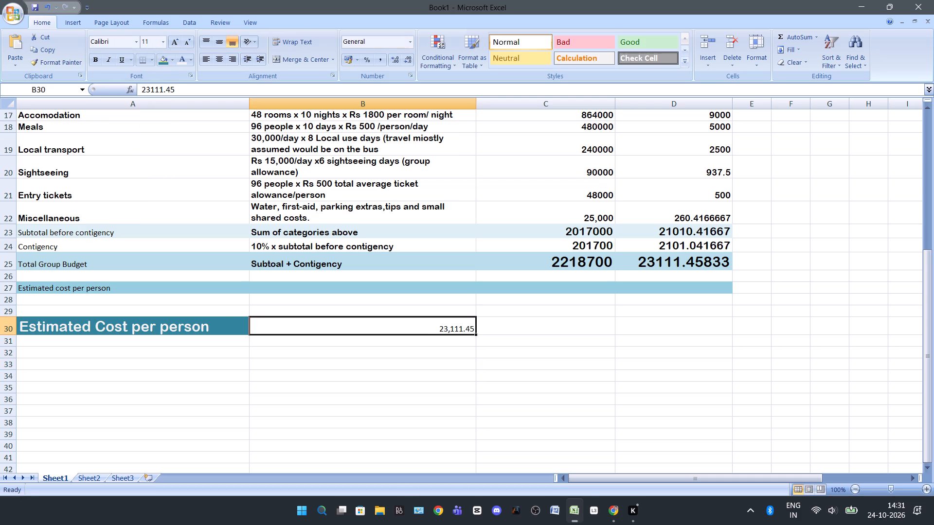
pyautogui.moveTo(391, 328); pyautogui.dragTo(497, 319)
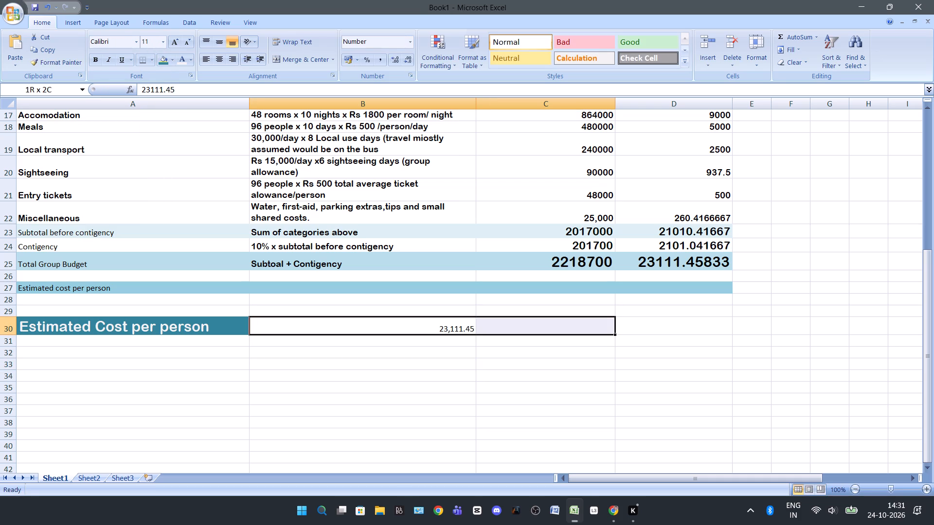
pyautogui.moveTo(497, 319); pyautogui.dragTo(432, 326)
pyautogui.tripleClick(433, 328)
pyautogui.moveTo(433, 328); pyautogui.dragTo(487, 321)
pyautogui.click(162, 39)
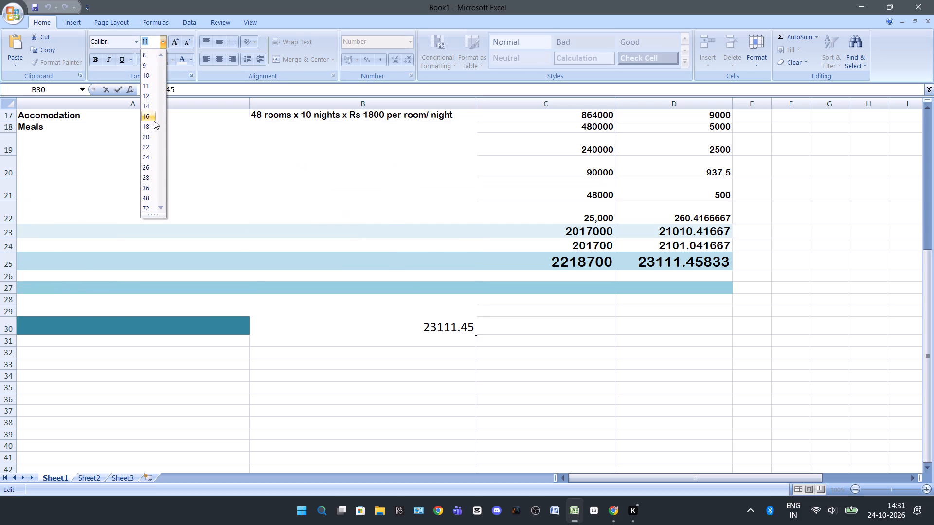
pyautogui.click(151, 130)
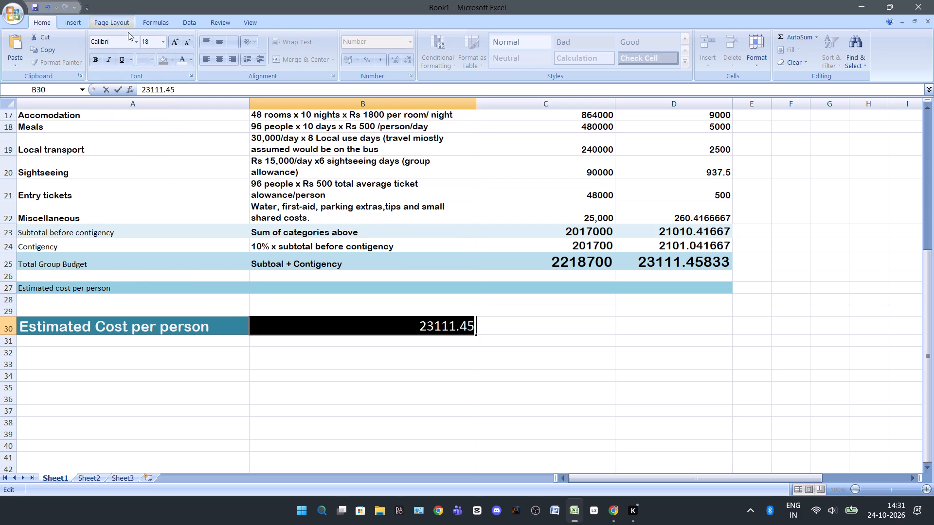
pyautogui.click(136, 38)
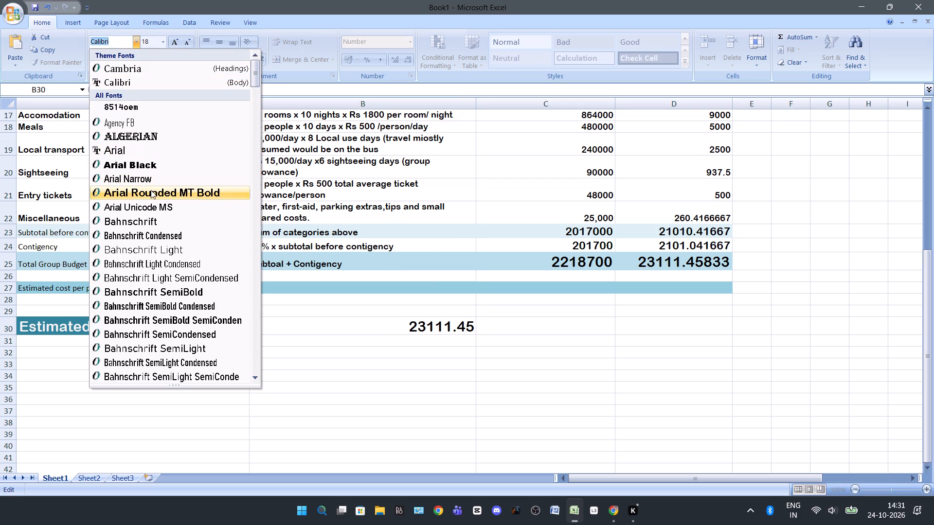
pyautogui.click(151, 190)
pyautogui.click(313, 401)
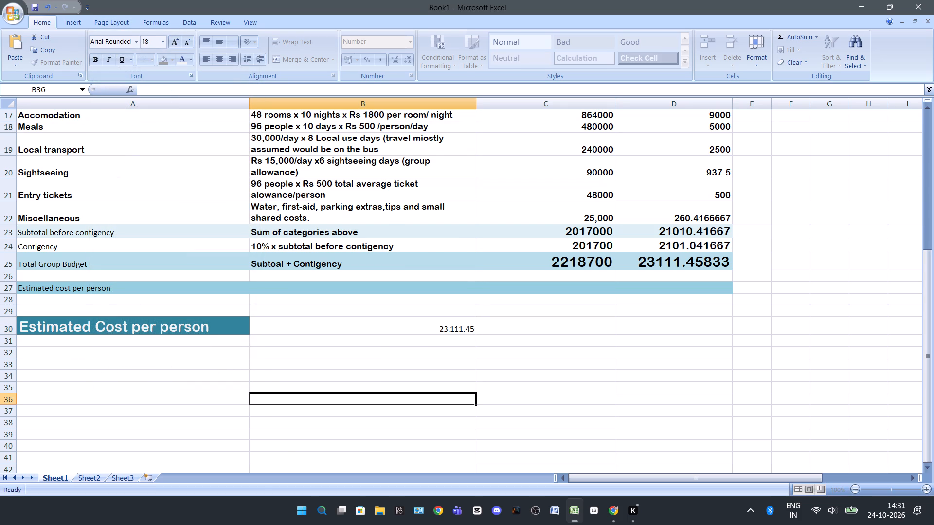
# Shorten the per-person amount in B30 to 23,111 by removing its decimals.
pyautogui.click(305, 332)
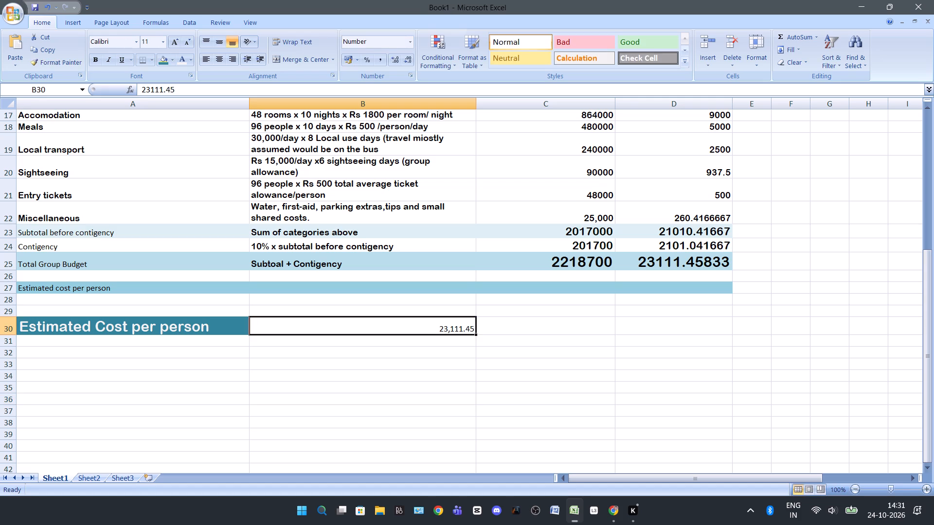
pyautogui.doubleClick(436, 328)
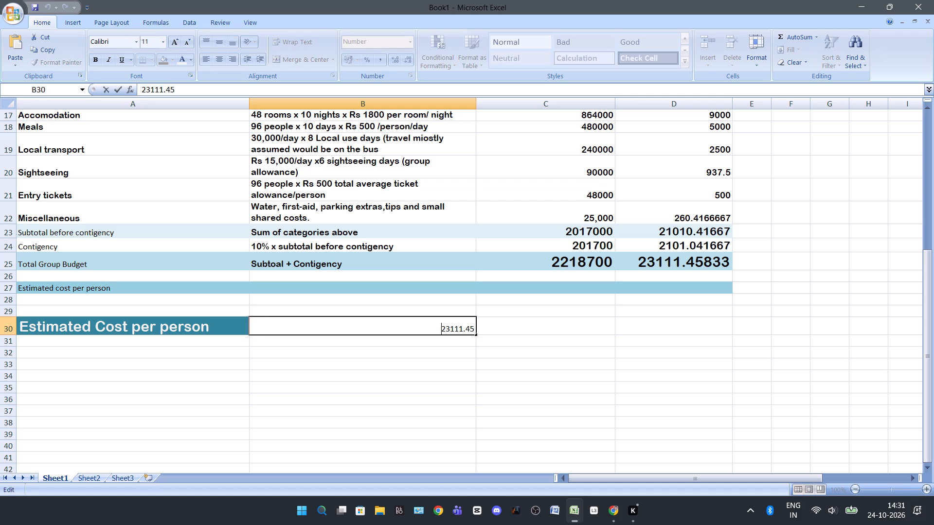
pyautogui.click(472, 327)
pyautogui.press('Right')
pyautogui.press('BackSpace')
pyautogui.press('BackSpace')
pyautogui.click(458, 329)
pyautogui.press(',')
pyautogui.press('Right')
pyautogui.press('Right')
pyautogui.press('Right')
pyautogui.press('Right')
pyautogui.press('BackSpace')
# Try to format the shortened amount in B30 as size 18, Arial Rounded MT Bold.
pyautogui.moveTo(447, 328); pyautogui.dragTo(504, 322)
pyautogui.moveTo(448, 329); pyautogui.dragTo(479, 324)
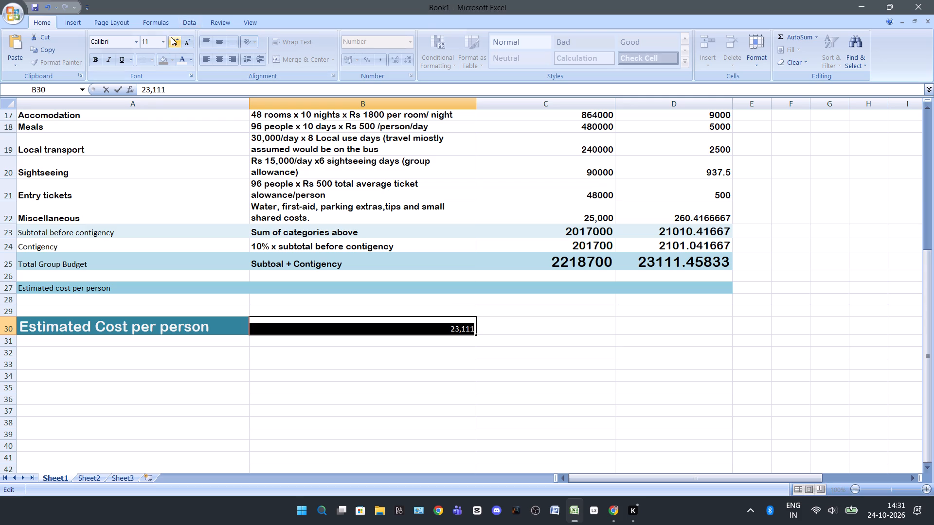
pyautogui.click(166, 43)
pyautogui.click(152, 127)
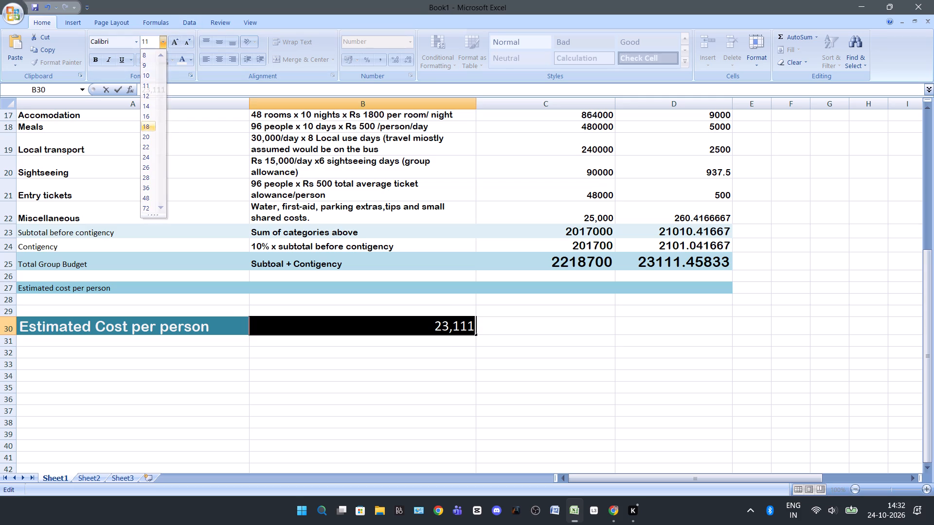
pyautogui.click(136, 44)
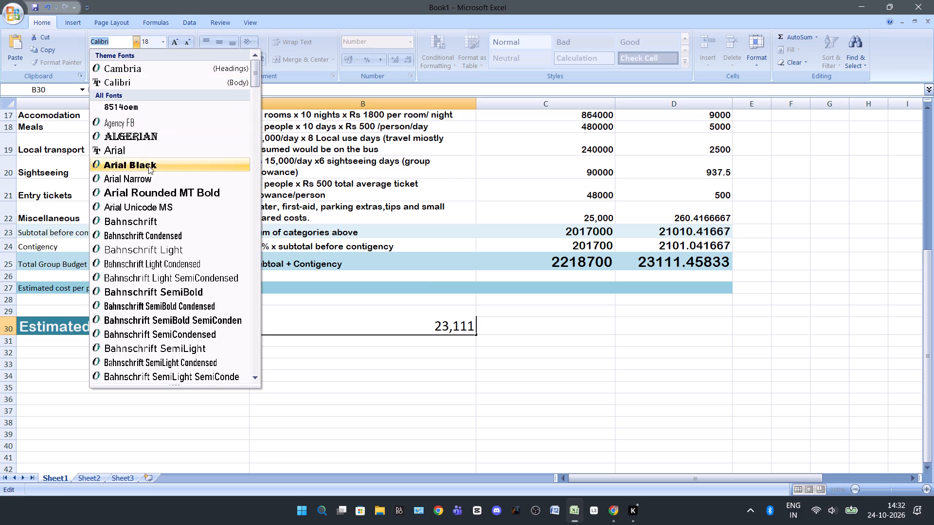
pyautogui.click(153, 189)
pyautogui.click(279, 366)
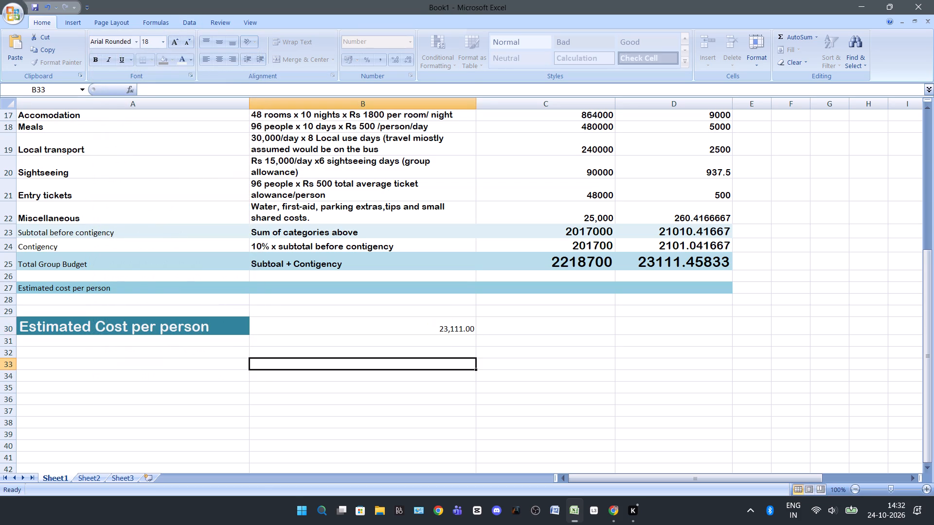
# Add the currency prefix Rs to the amount in B30 so it reads Rs 23111.
pyautogui.click(355, 331)
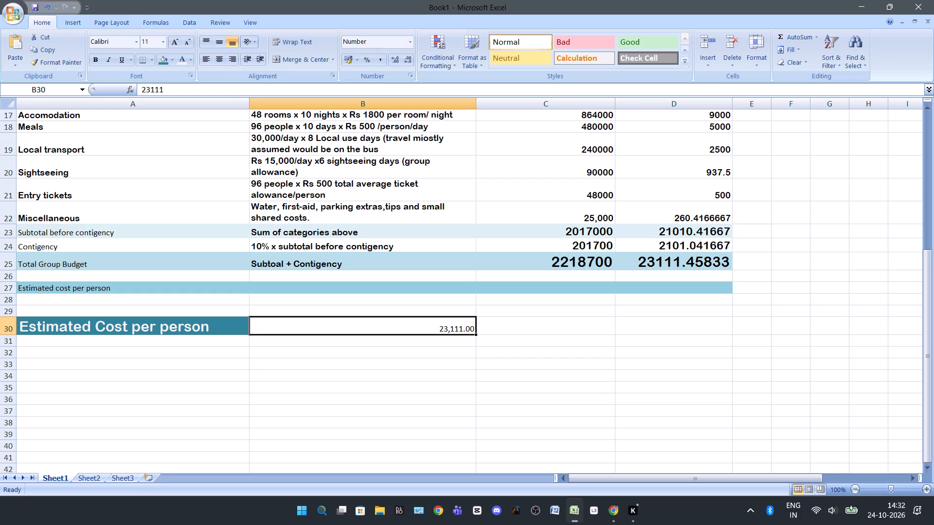
pyautogui.doubleClick(397, 323)
pyautogui.press('space')
pyautogui.write('RS')
pyautogui.press('BackSpace')
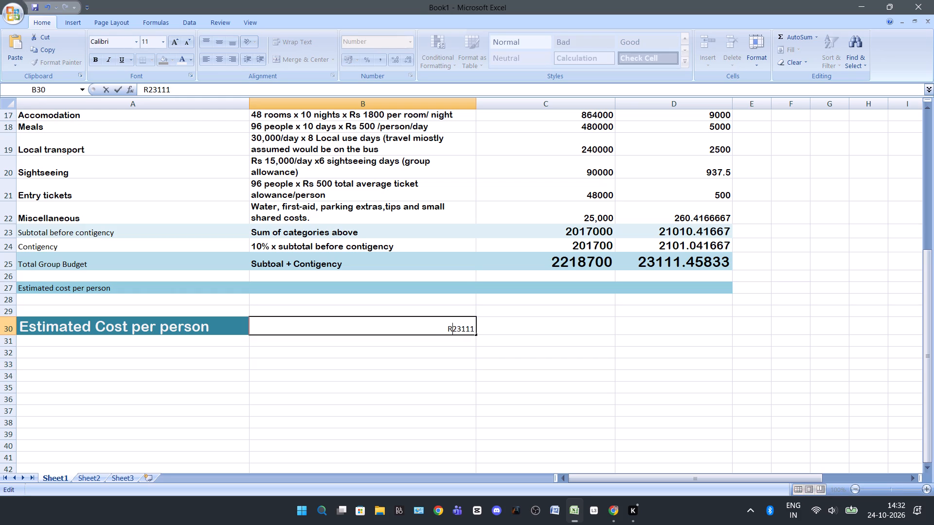
pyautogui.write('s')
pyautogui.press('space')
pyautogui.press('Down')
pyautogui.press('Return')
pyautogui.press('Up')
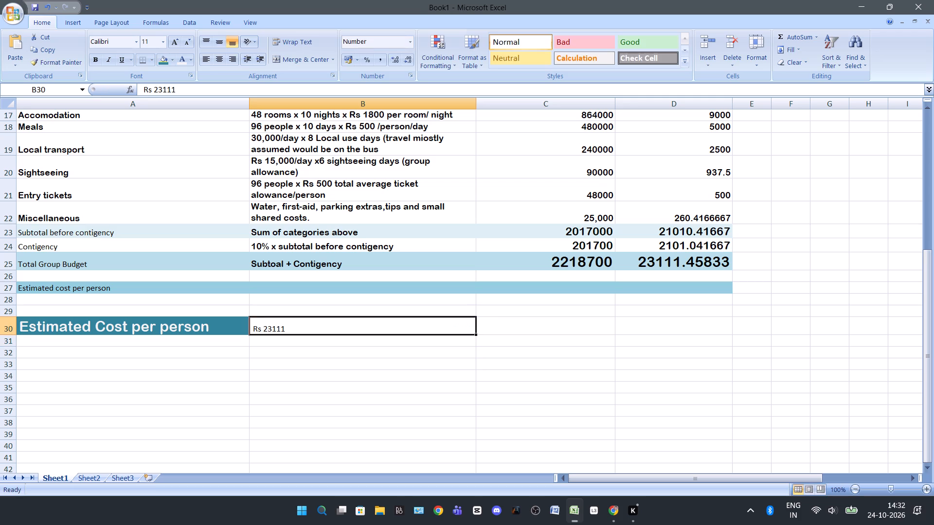
# Format the Rs 23111 text in B30 as Arial Rounded MT Bold, size 18.
pyautogui.moveTo(388, 330); pyautogui.dragTo(268, 332)
pyautogui.doubleClick(301, 328)
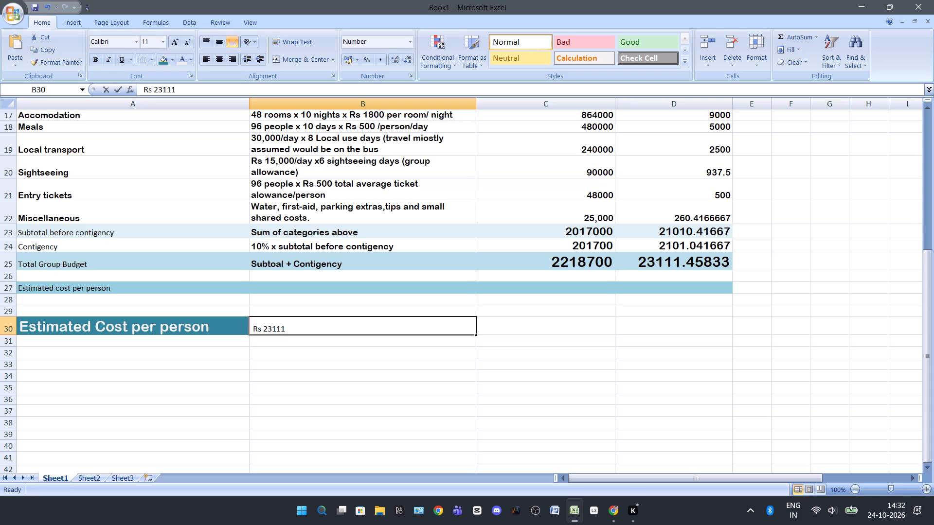
pyautogui.moveTo(299, 328); pyautogui.dragTo(246, 324)
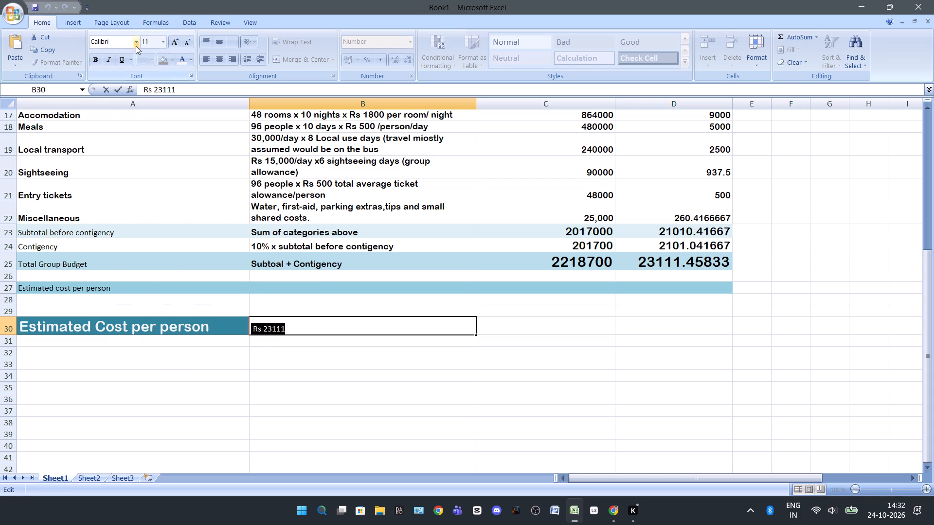
pyautogui.click(136, 46)
pyautogui.click(144, 195)
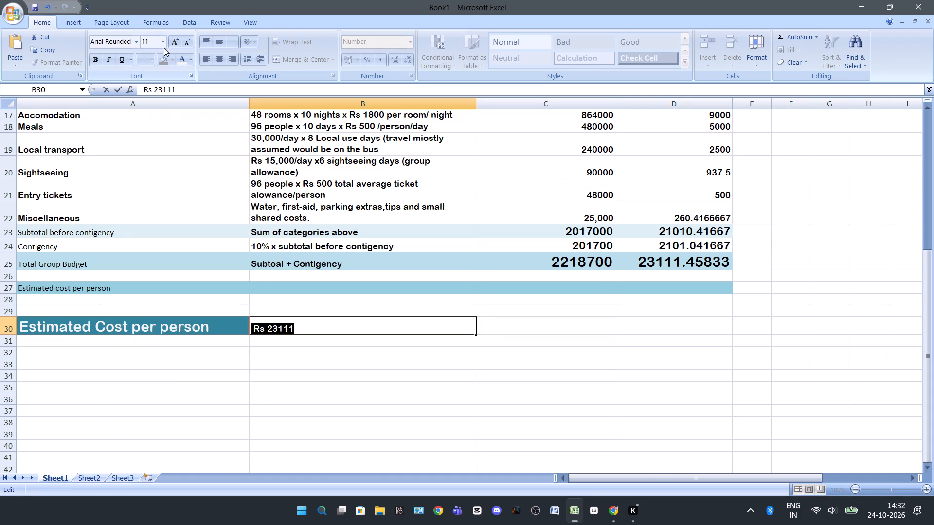
pyautogui.click(163, 44)
pyautogui.click(147, 128)
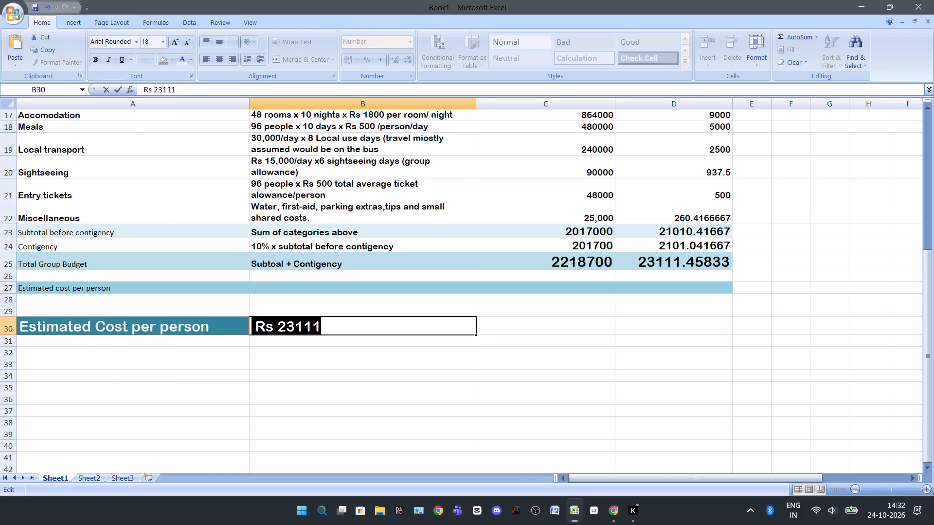
pyautogui.click(268, 345)
# Enter the heading Important Notes in cell A31 below the Estimated Cost per person label.
pyautogui.click(228, 345)
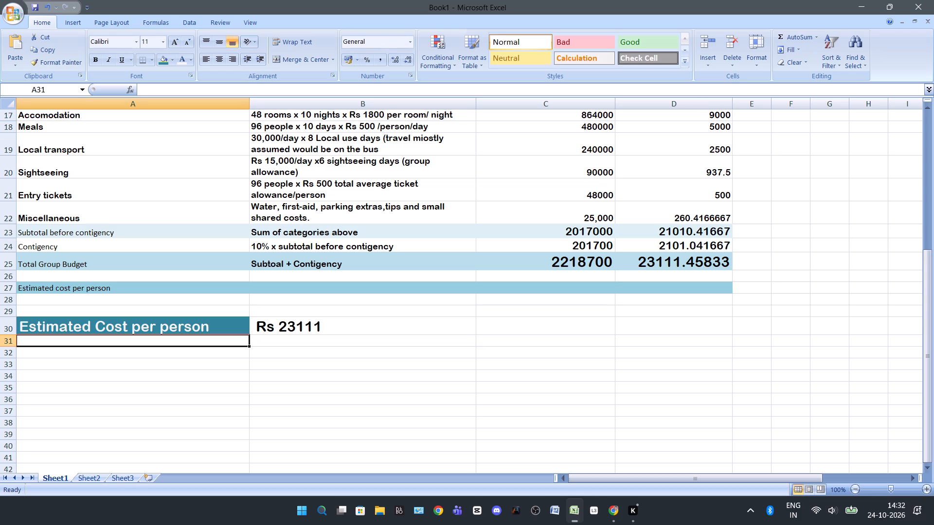
pyautogui.write('IMportnt')
pyautogui.press('space')
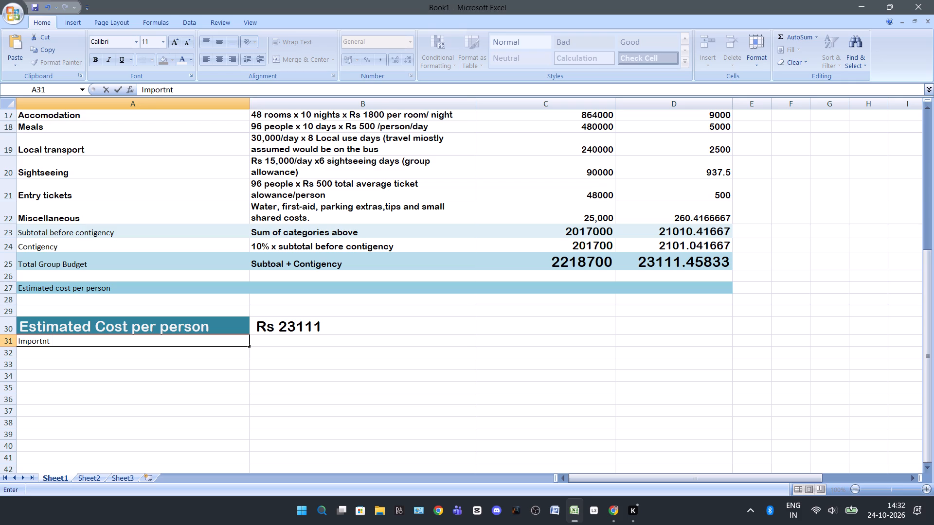
pyautogui.press('BackSpace')
pyautogui.press('BackSpace')
pyautogui.press('BackSpace')
pyautogui.write('ant Notes')
# Format the Important Notes heading in A31 as Arial Rounded MT Bold, size 14.
pyautogui.moveTo(131, 345); pyautogui.dragTo(42, 338)
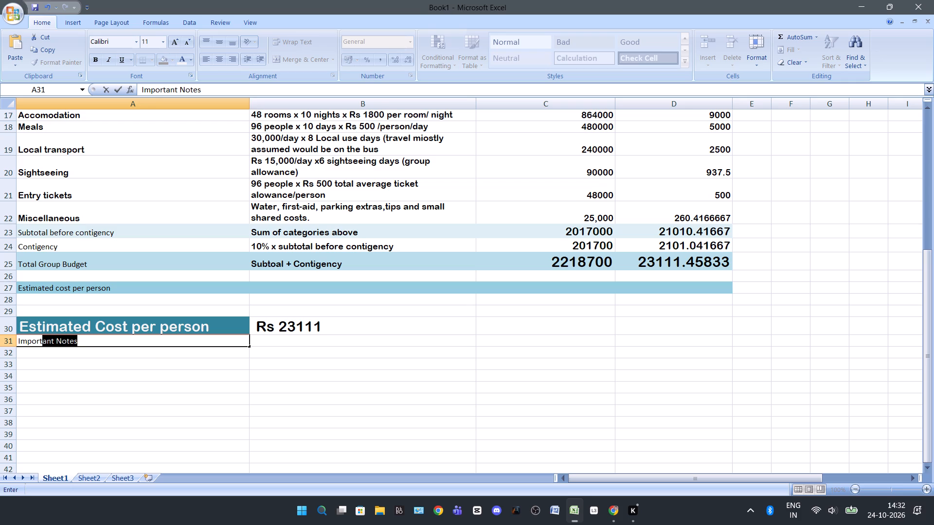
pyautogui.moveTo(42, 338); pyautogui.dragTo(18, 341)
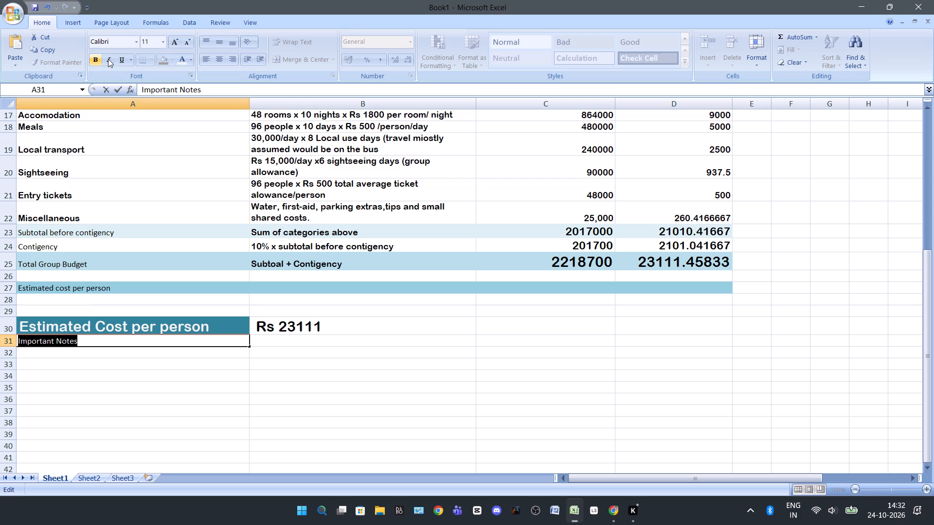
pyautogui.click(162, 41)
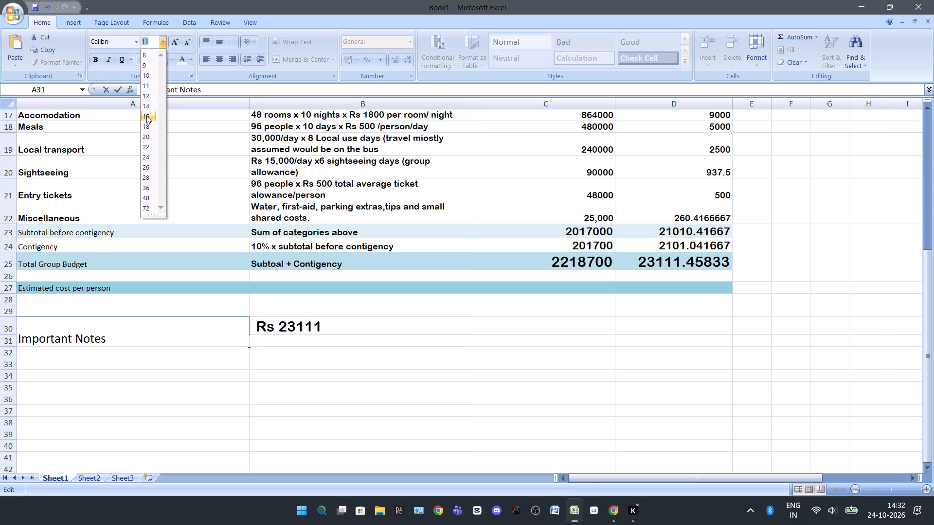
pyautogui.click(146, 108)
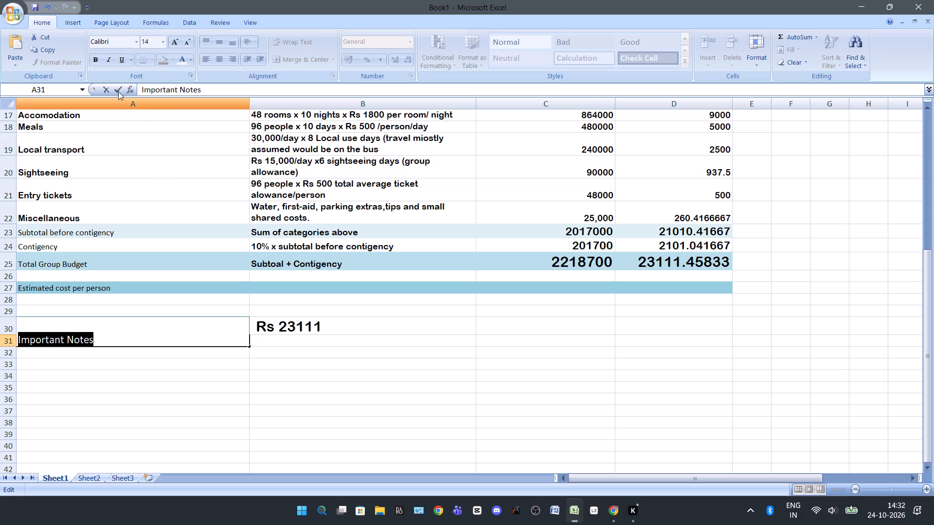
pyautogui.click(135, 42)
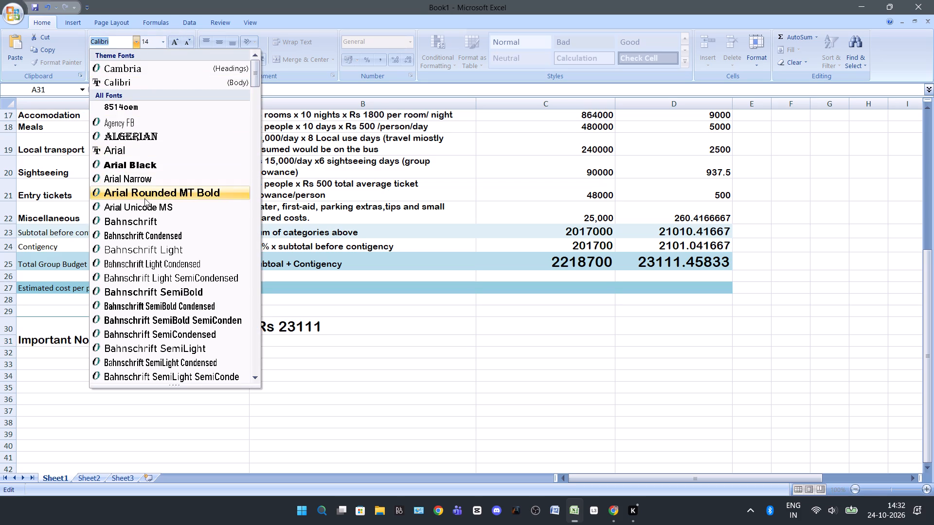
pyautogui.click(144, 198)
pyautogui.click(85, 356)
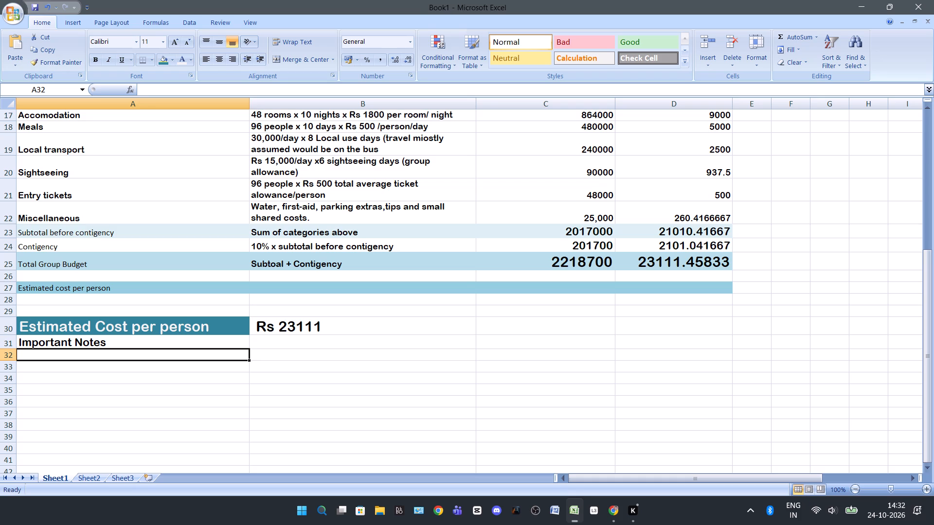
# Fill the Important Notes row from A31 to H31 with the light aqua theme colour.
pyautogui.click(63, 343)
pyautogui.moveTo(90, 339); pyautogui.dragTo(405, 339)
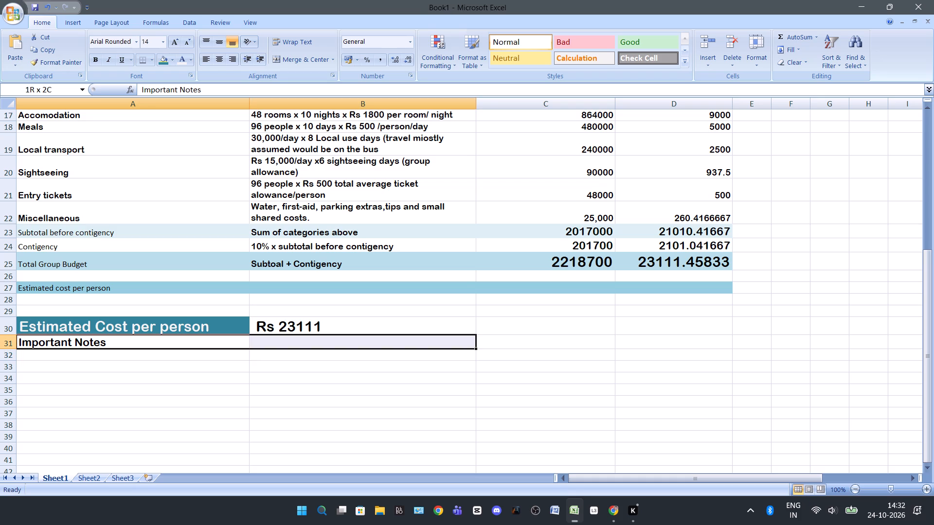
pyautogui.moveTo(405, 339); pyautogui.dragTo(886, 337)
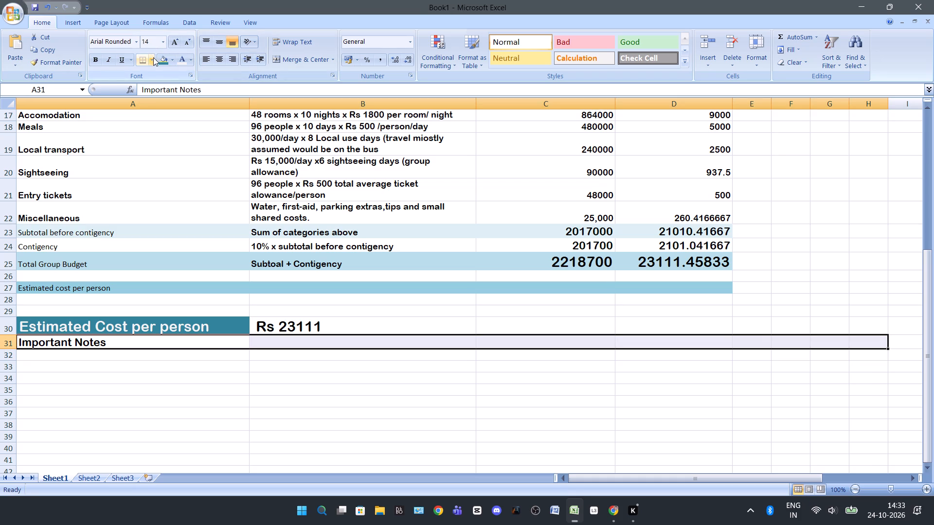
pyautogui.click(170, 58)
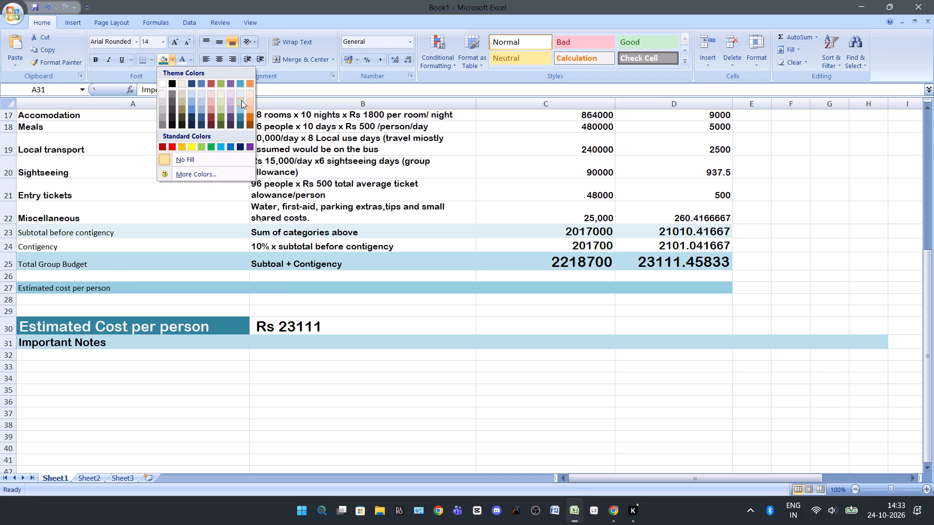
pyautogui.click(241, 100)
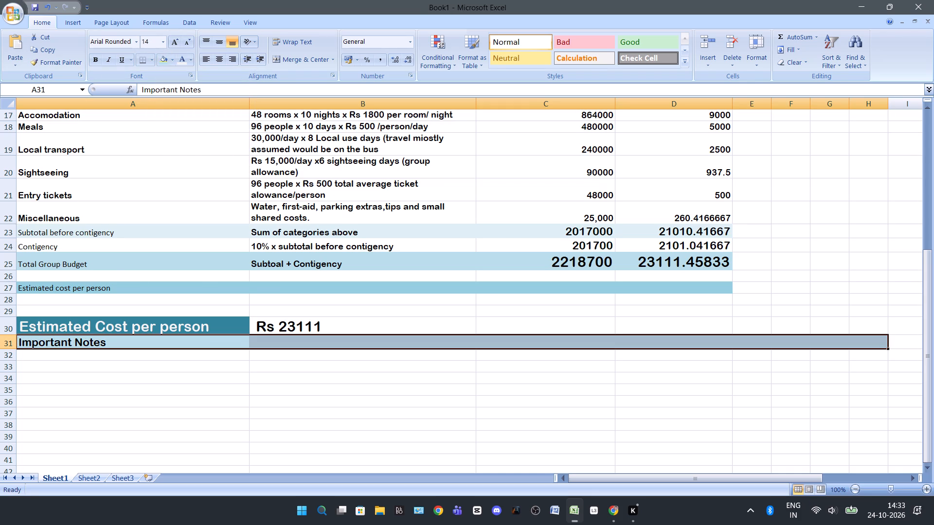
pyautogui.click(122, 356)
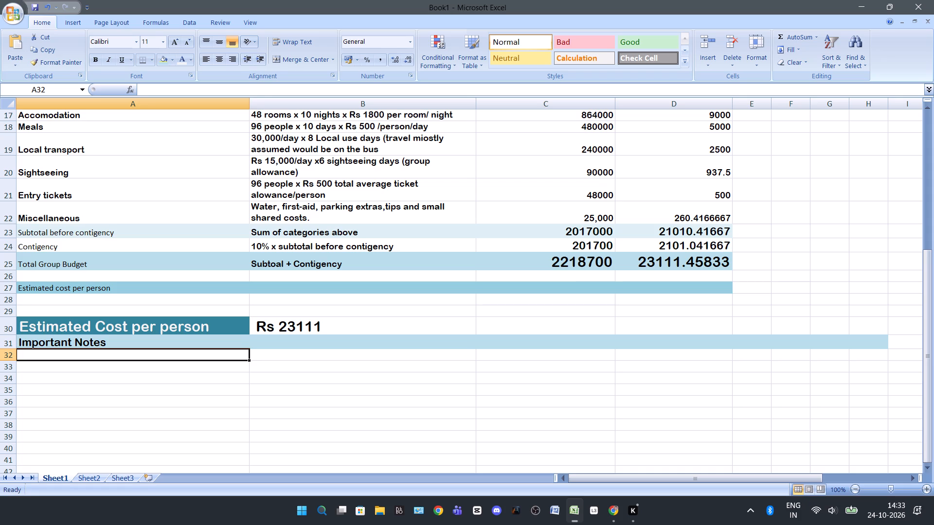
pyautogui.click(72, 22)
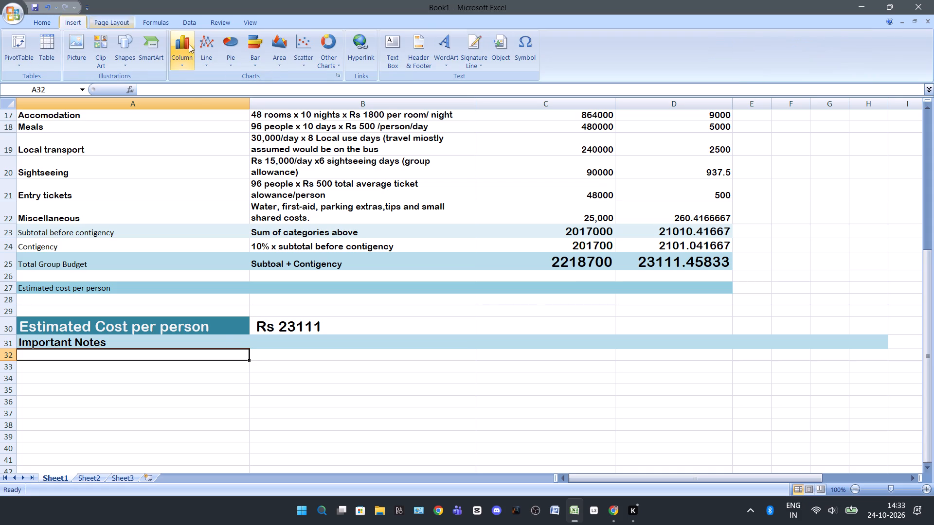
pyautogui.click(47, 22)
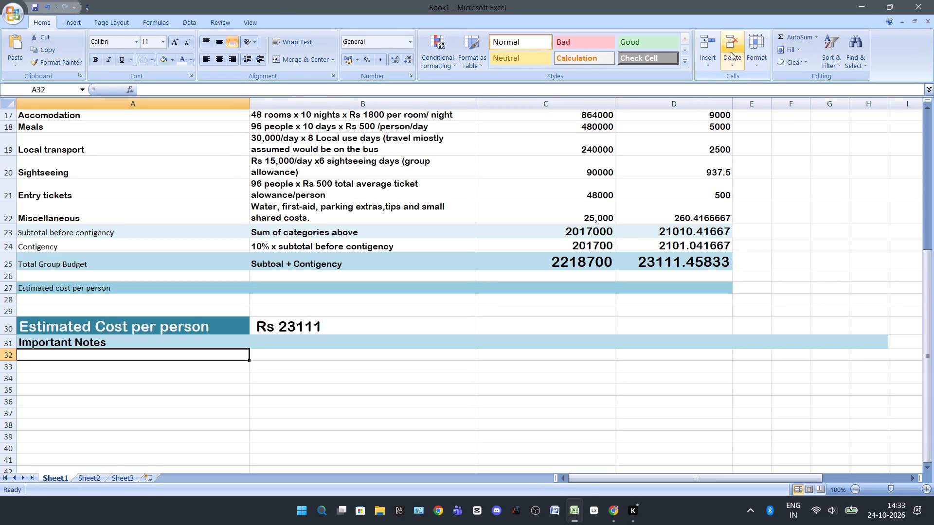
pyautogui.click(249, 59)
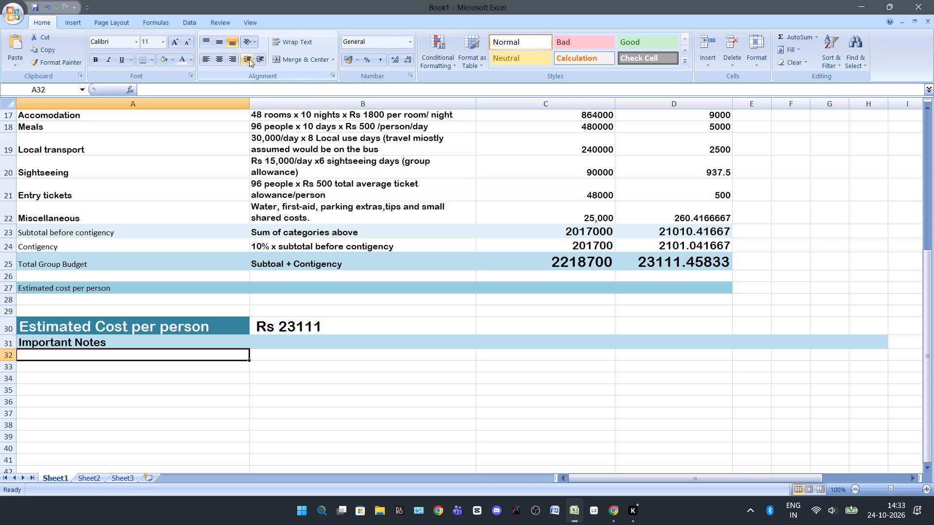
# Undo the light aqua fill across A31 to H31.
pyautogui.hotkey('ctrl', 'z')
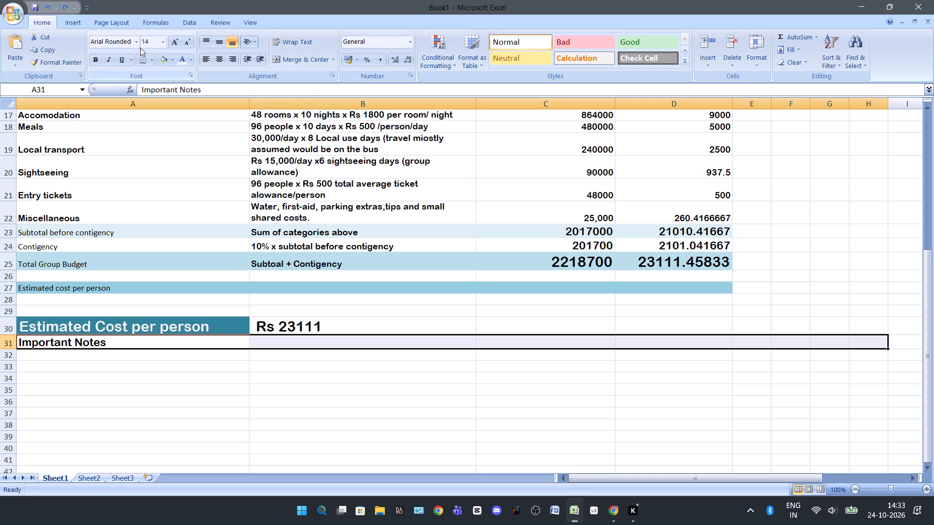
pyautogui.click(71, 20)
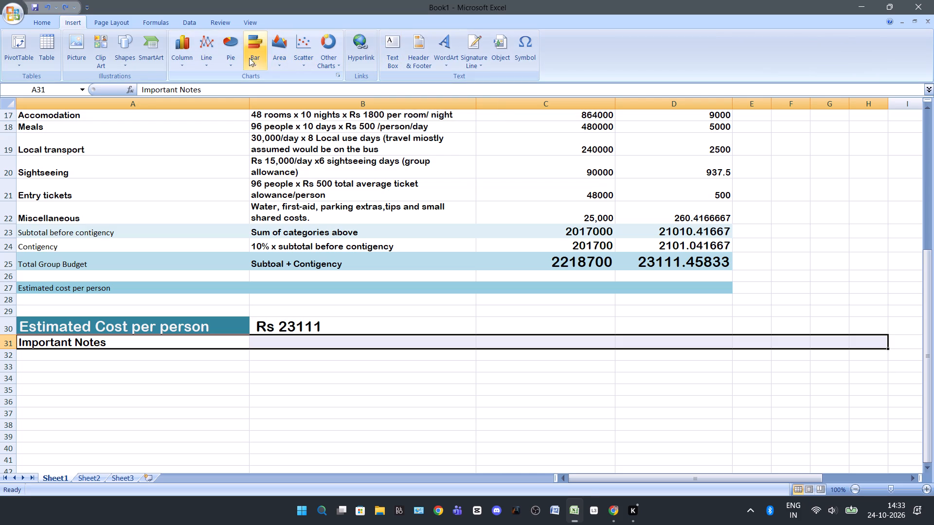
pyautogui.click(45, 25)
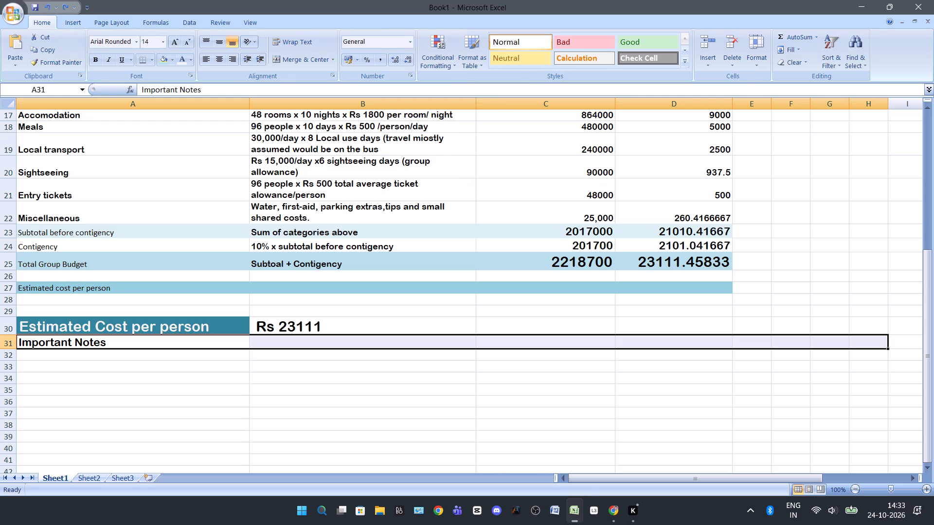
# Fill the Important Notes row from A31 to F31 with the light aqua theme colour.
pyautogui.click(44, 357)
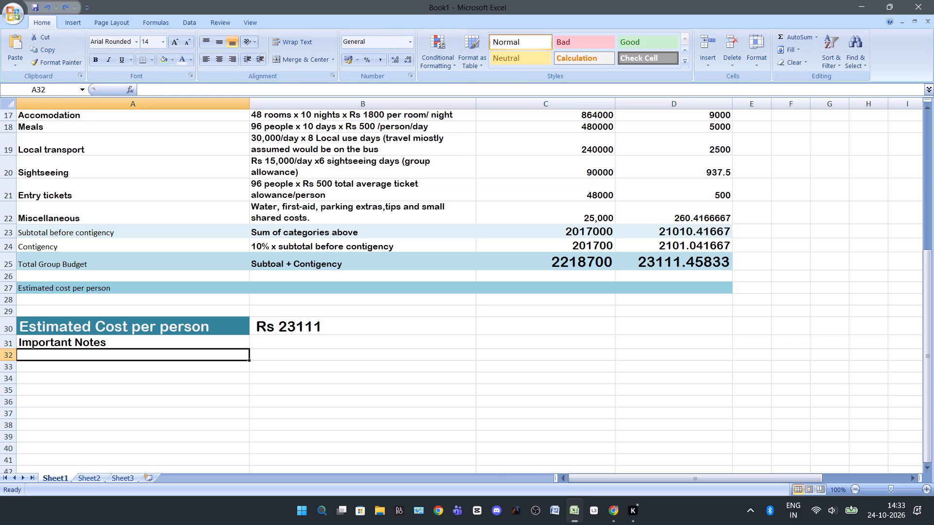
pyautogui.click(47, 344)
pyautogui.moveTo(158, 343); pyautogui.dragTo(647, 345)
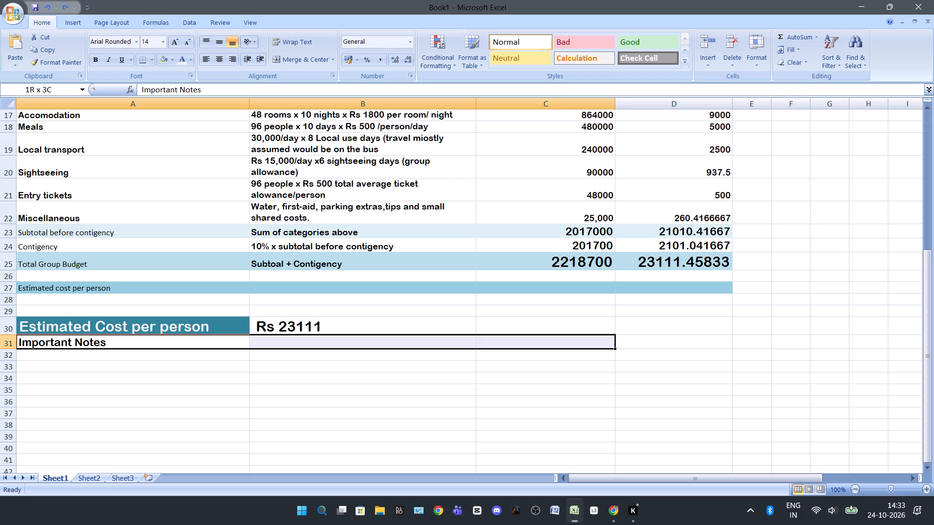
pyautogui.moveTo(647, 345); pyautogui.dragTo(792, 341)
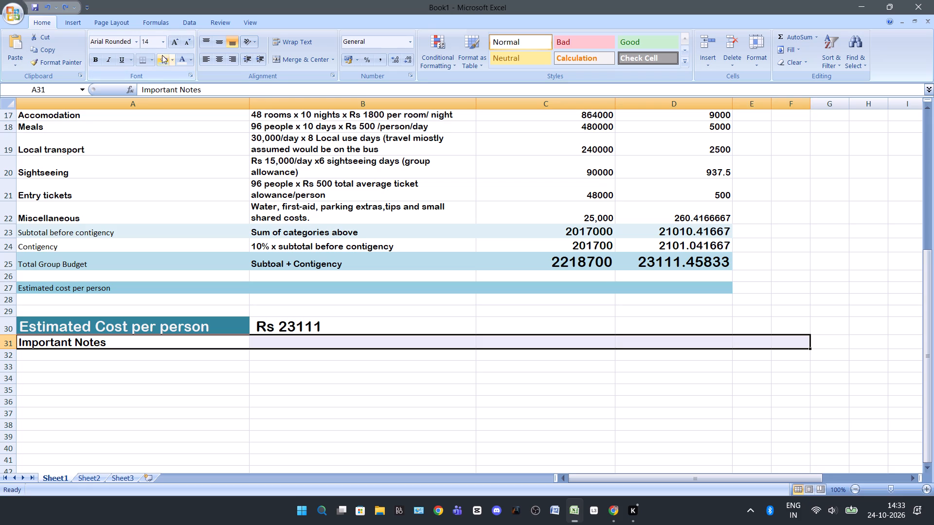
pyautogui.click(165, 58)
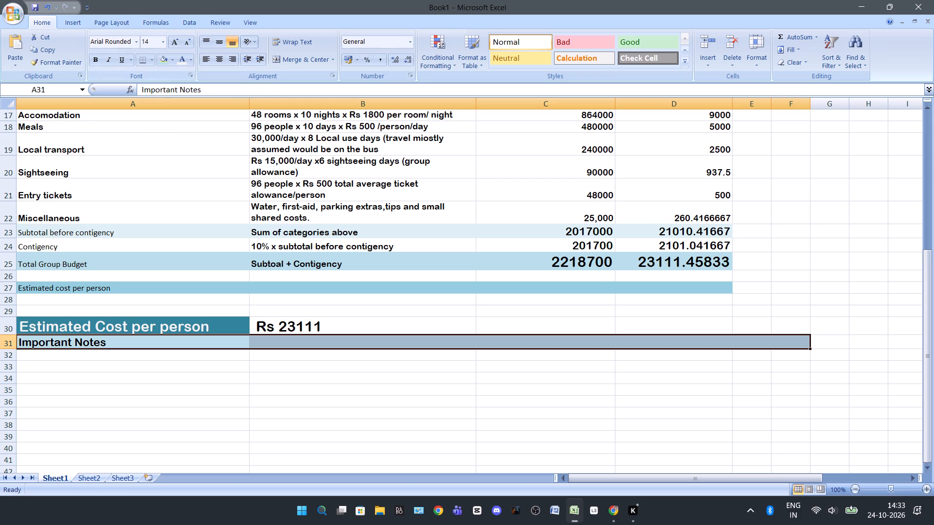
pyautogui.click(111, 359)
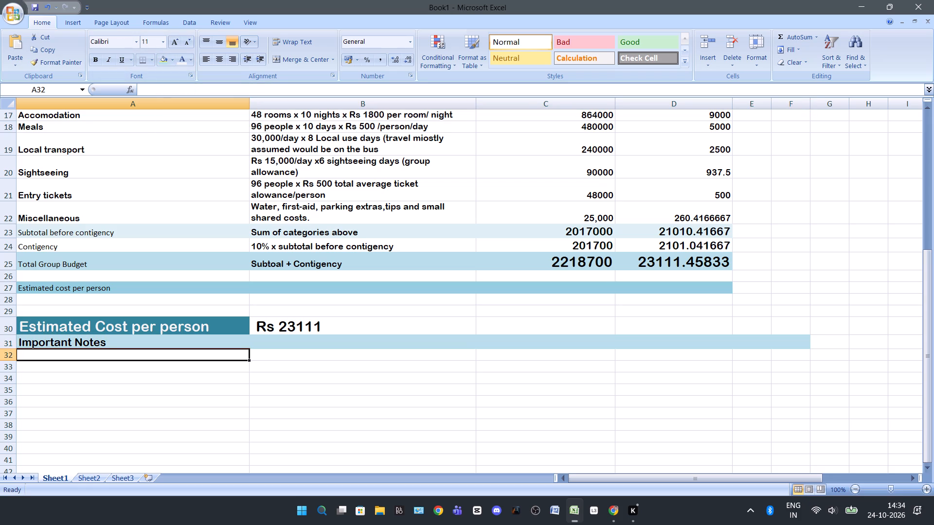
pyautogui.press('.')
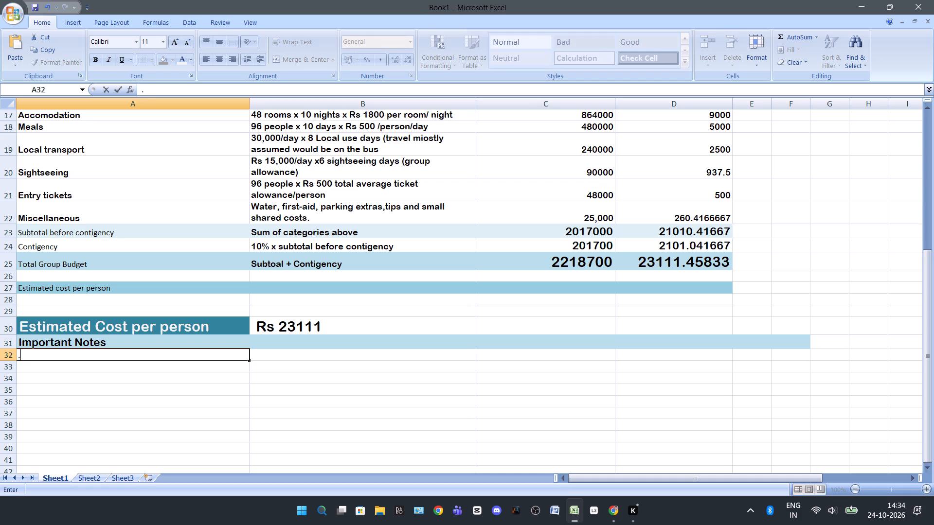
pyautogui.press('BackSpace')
# Set the notes area A32:F38 below the heading to Arial Rounded MT Bold, size 14.
pyautogui.moveTo(109, 356); pyautogui.dragTo(413, 393)
pyautogui.click(160, 379)
pyautogui.moveTo(150, 357); pyautogui.dragTo(803, 399)
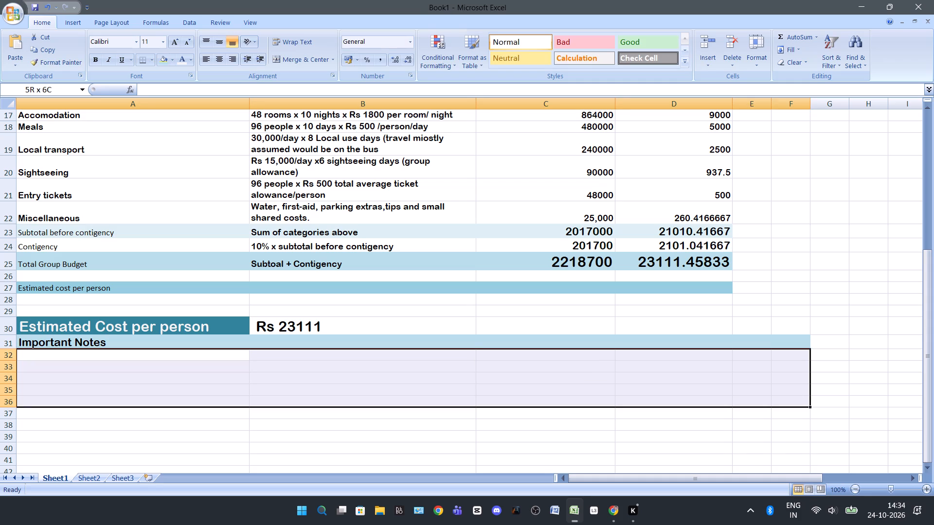
pyautogui.moveTo(803, 399); pyautogui.dragTo(803, 420)
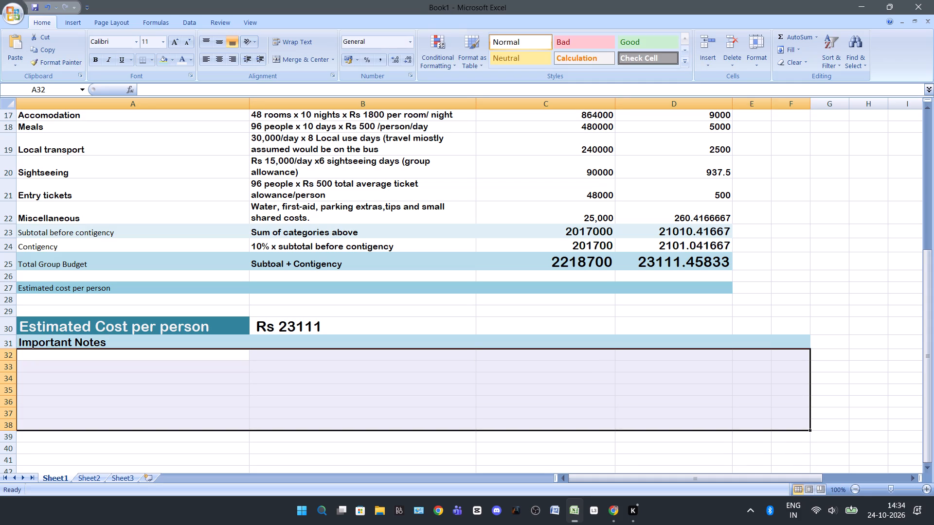
pyautogui.click(138, 43)
pyautogui.click(139, 192)
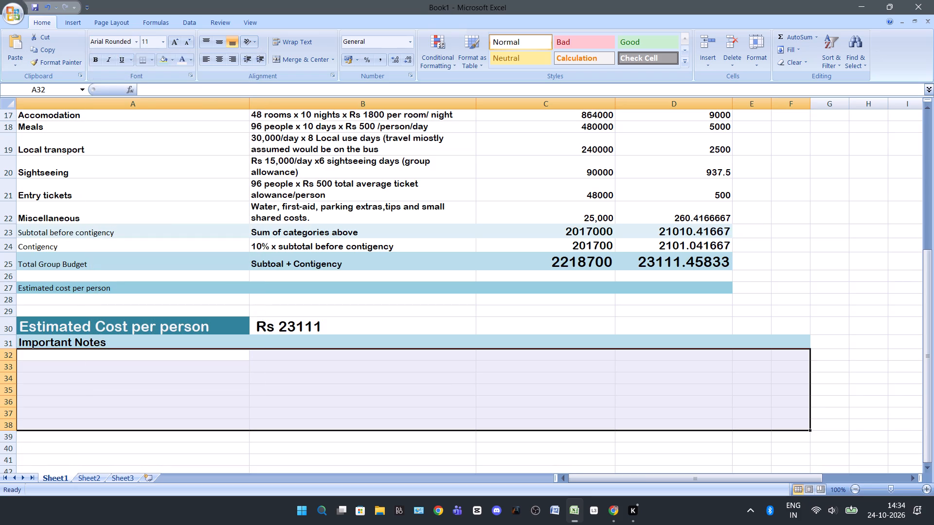
pyautogui.click(163, 45)
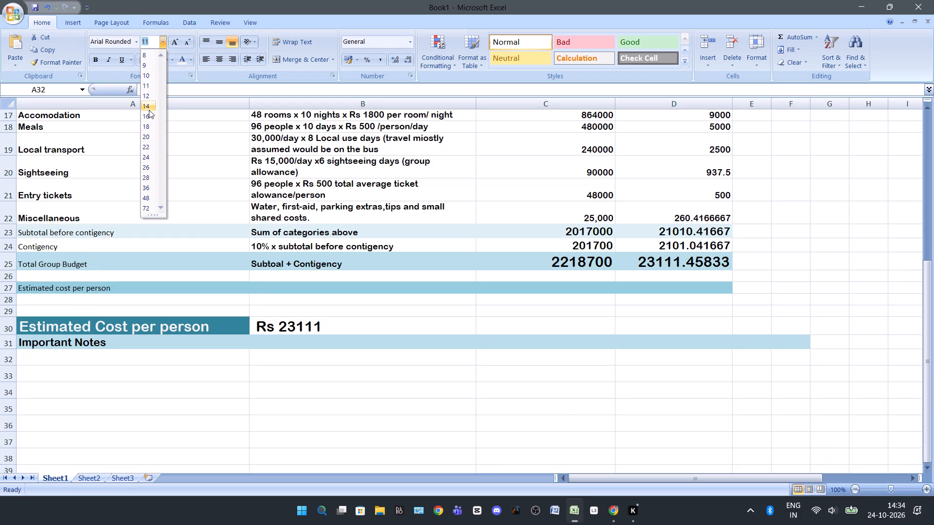
pyautogui.click(149, 110)
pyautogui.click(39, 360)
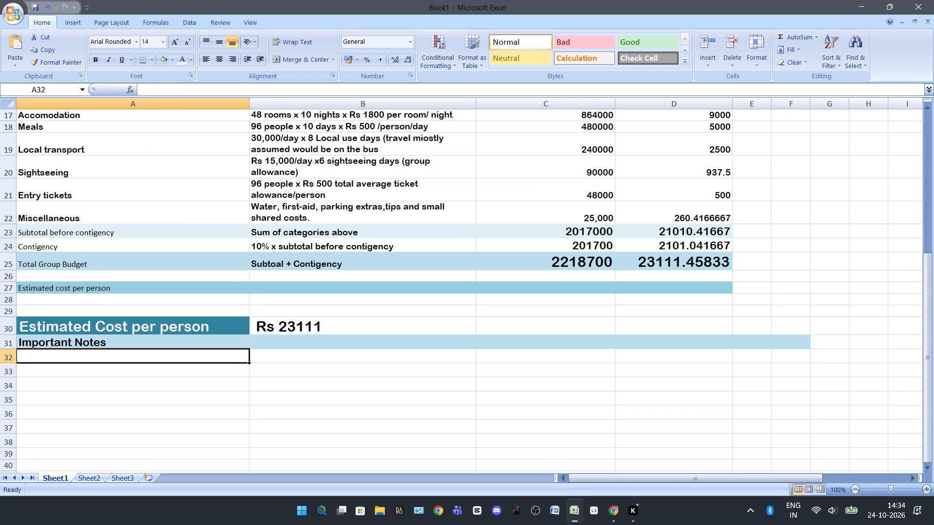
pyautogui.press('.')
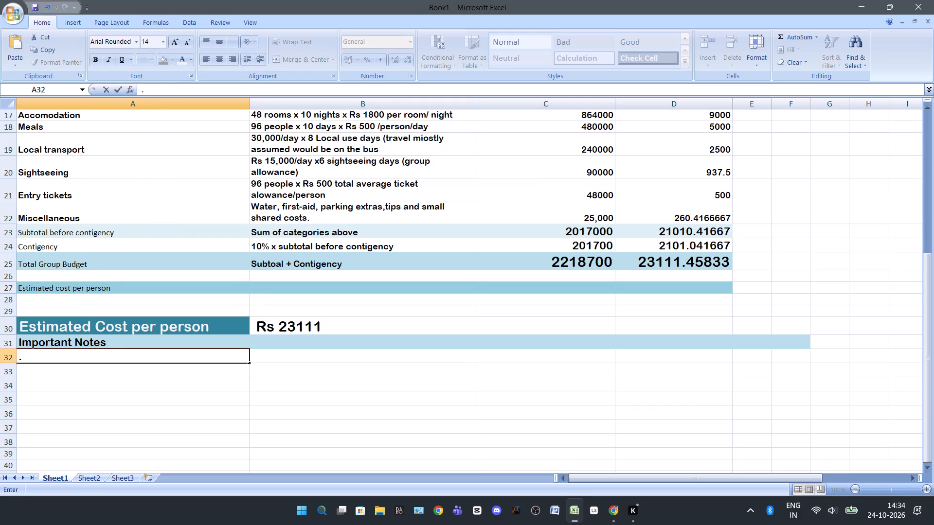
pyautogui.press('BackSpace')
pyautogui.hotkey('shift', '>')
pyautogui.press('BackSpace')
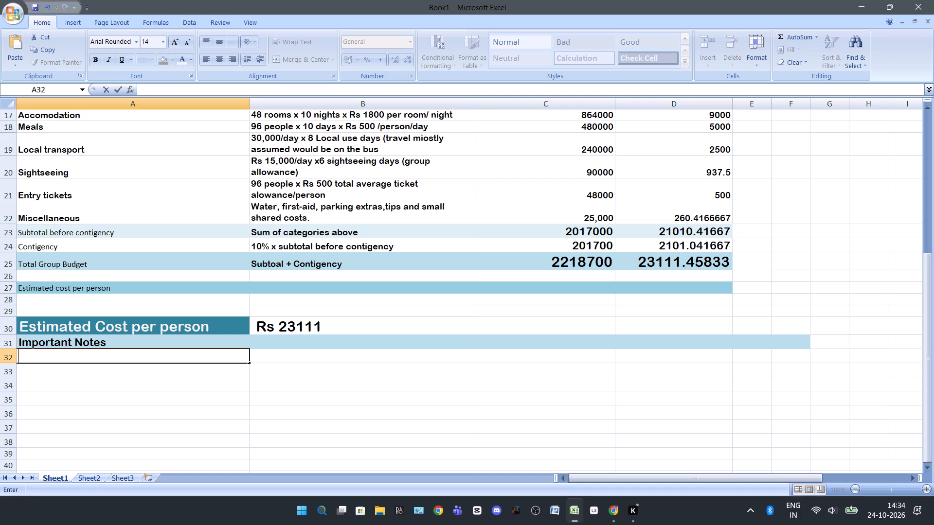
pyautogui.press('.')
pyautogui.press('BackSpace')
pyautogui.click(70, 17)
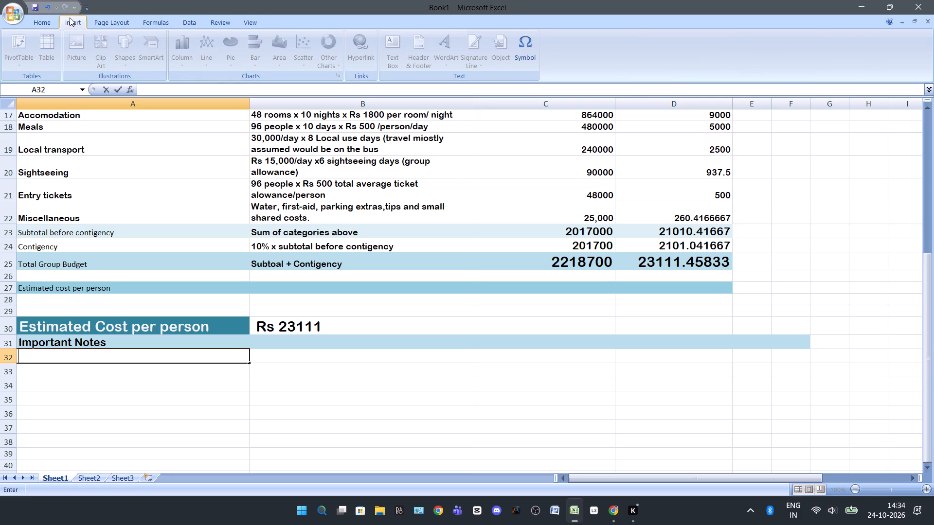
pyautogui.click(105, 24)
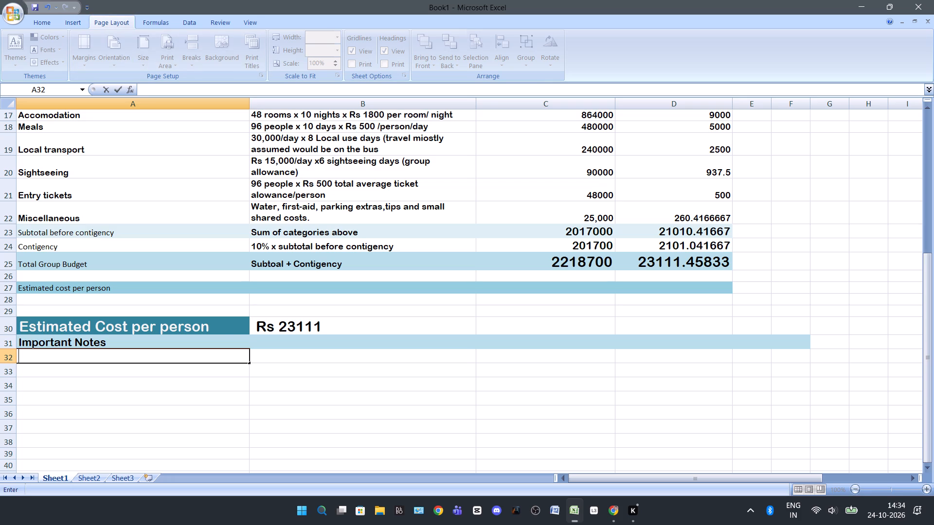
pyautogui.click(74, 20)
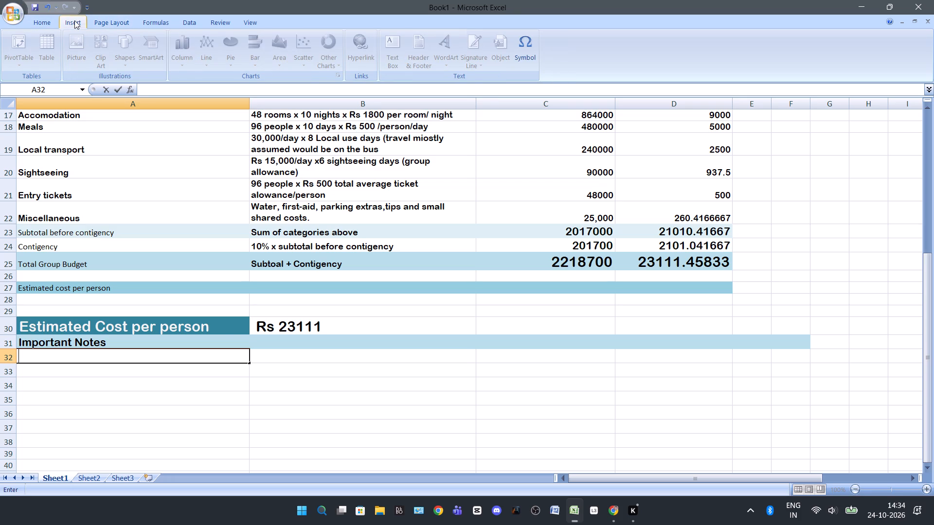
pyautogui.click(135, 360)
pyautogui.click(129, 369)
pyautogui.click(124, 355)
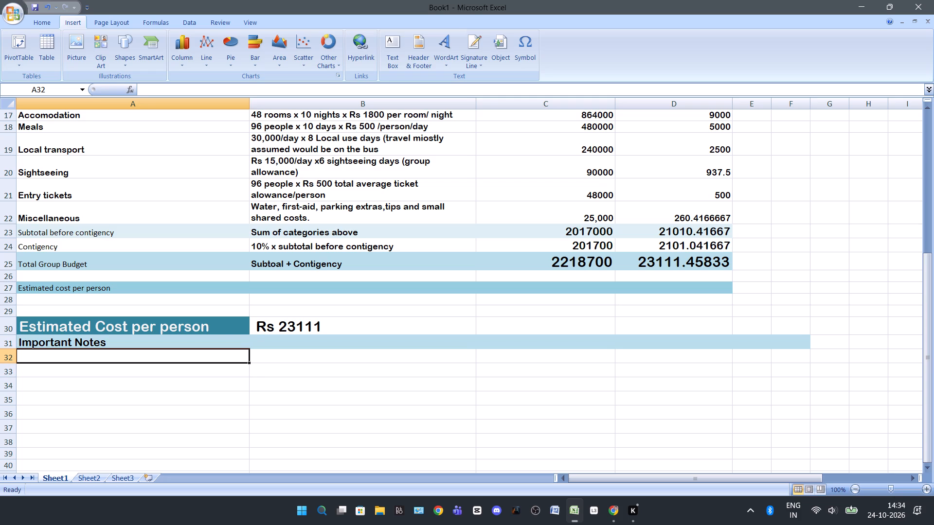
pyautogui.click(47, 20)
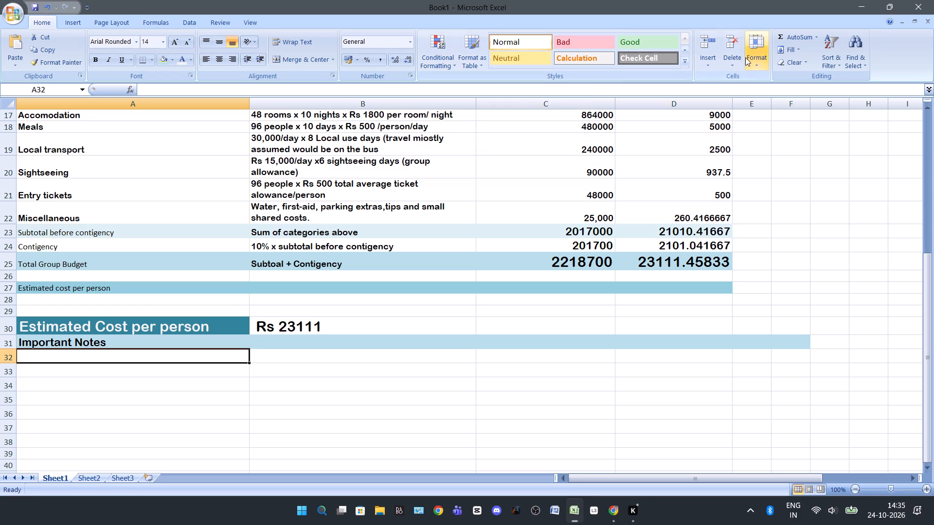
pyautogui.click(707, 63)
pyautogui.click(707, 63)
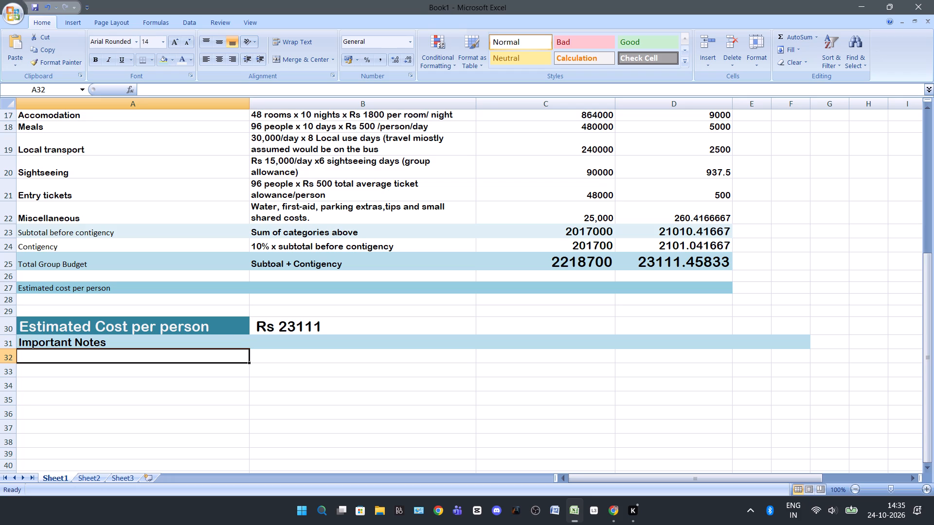
# Begin the first note in cell A32 with "All figures ae planning estimates, not supplier quotes".
pyautogui.write('All')
pyautogui.press('space')
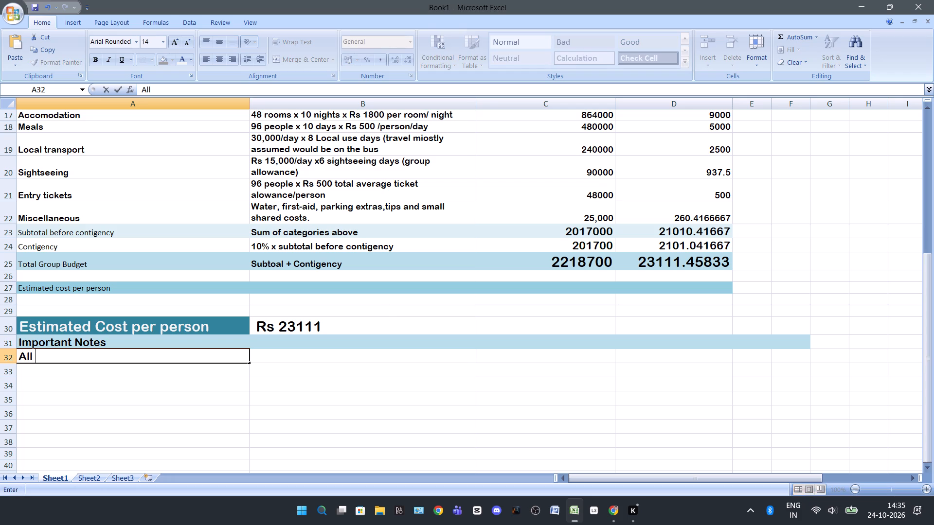
pyautogui.write('figures')
pyautogui.press('space')
pyautogui.write('ae planning')
pyautogui.press('space')
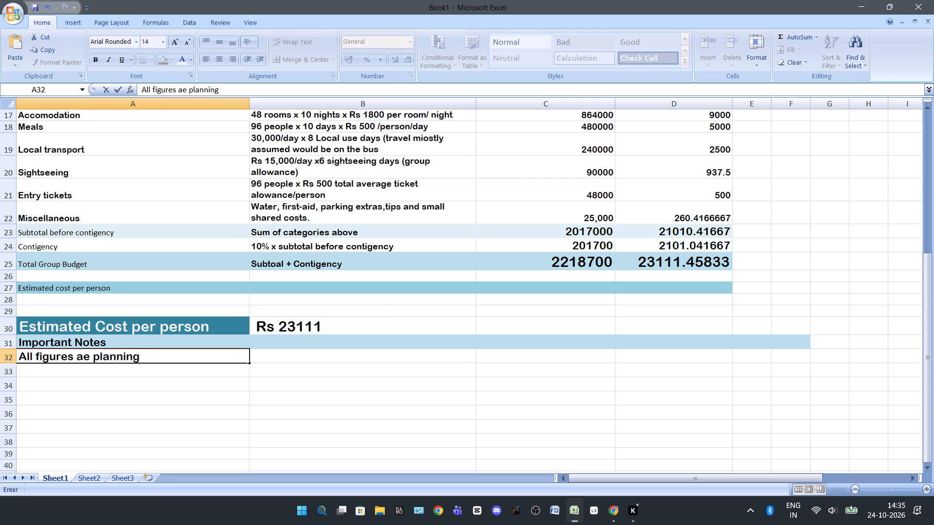
pyautogui.write('estimates')
pyautogui.press('space')
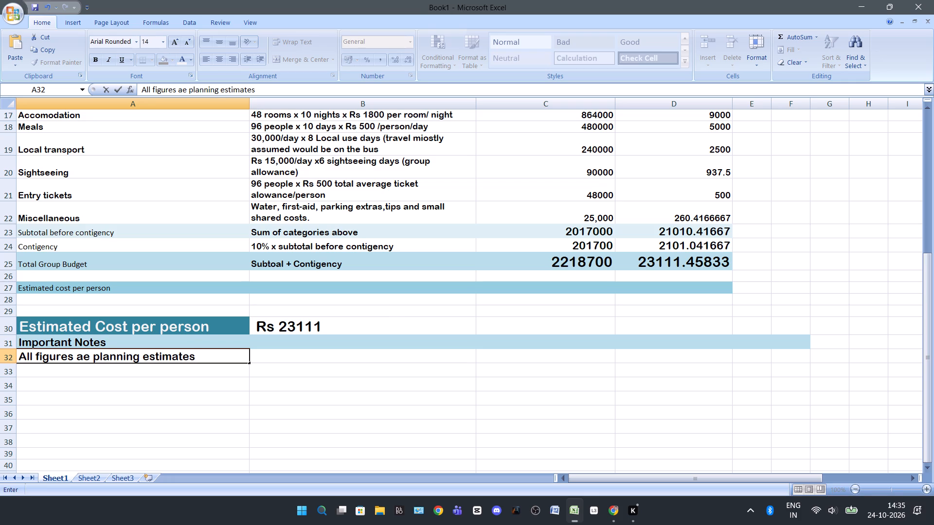
pyautogui.write(',not')
pyautogui.press('space')
pyautogui.press('BackSpace')
pyautogui.press('BackSpace')
pyautogui.press('BackSpace')
pyautogui.press('BackSpace')
pyautogui.press('BackSpace')
pyautogui.press('BackSpace')
pyautogui.write(', not')
pyautogui.press('space')
pyautogui.write('suppliers')
pyautogui.press('space')
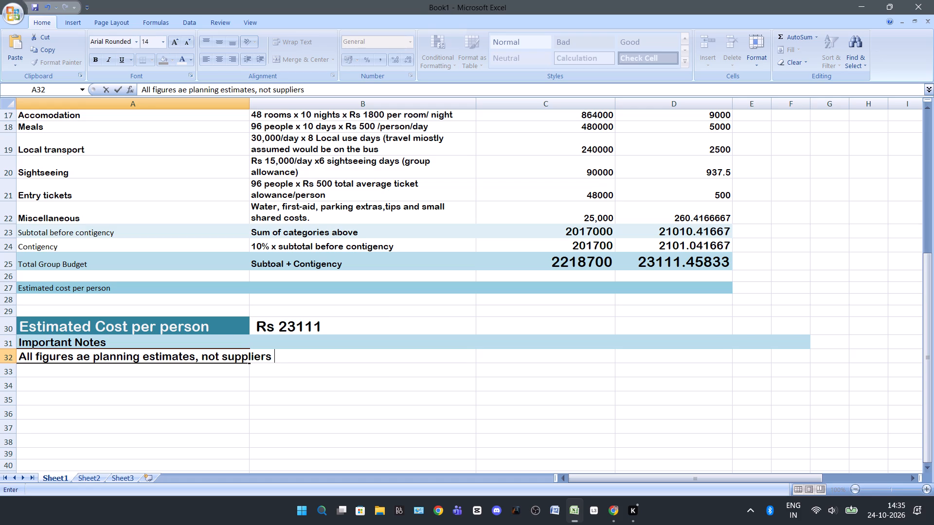
pyautogui.press('BackSpace')
pyautogui.press('BackSpace')
pyautogui.press('space')
pyautogui.write('quotes')
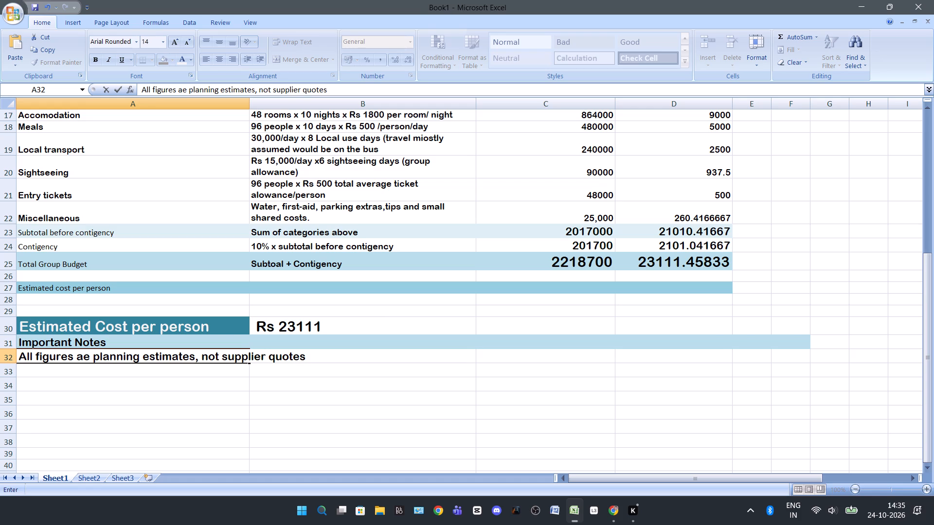
# Complete the note in A32 by adding ".Confirm bus operator, hotel, meals & attraction price before collecting funds".
pyautogui.write('.Confirm')
pyautogui.press('space')
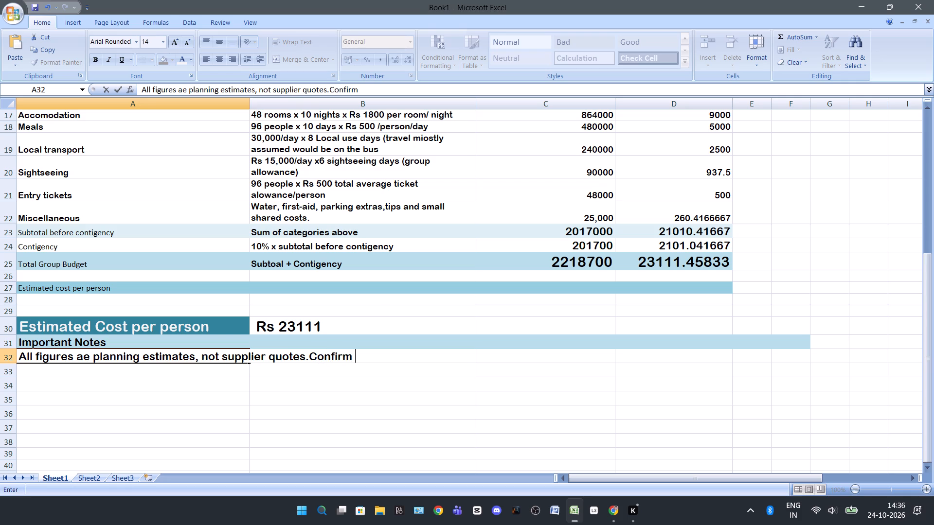
pyautogui.write('bus operator')
pyautogui.press('space')
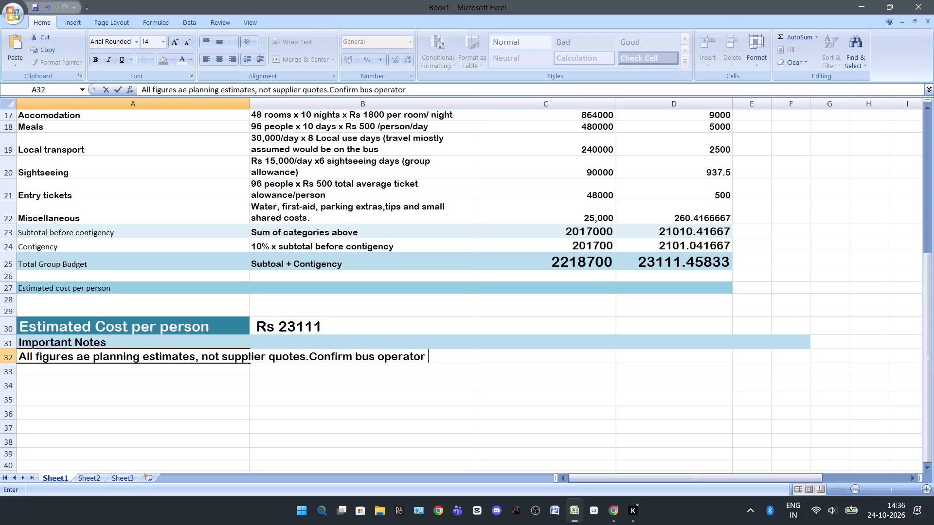
pyautogui.press(',')
pyautogui.press('BackSpace')
pyautogui.press('BackSpace')
pyautogui.write(', hotel')
pyautogui.write(',')
pyautogui.press('space')
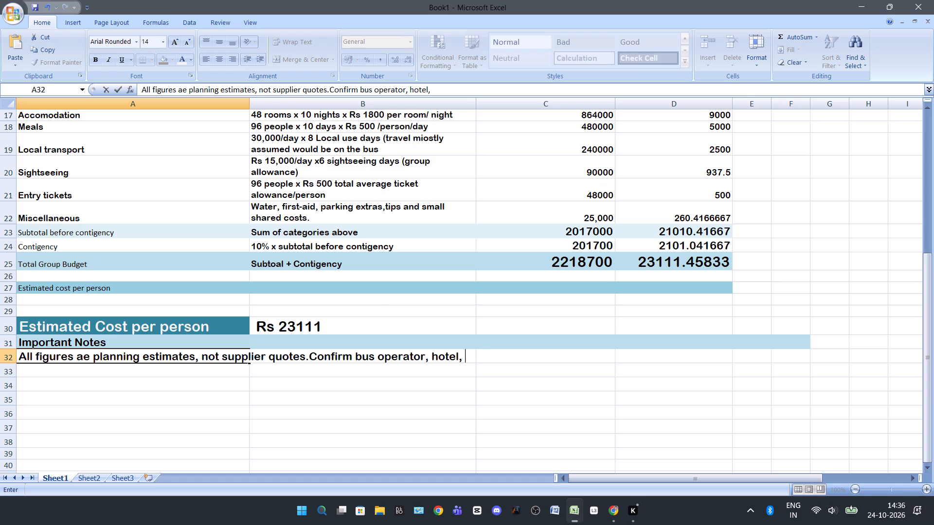
pyautogui.write('meals')
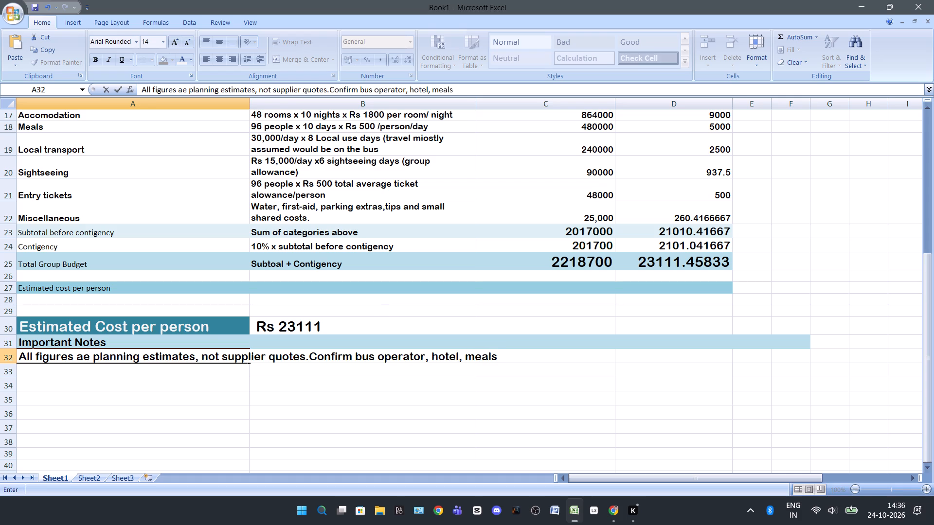
pyautogui.press('space')
pyautogui.write('&')
pyautogui.press('space')
pyautogui.write('atr')
pyautogui.press('BackSpace')
pyautogui.write('traction')
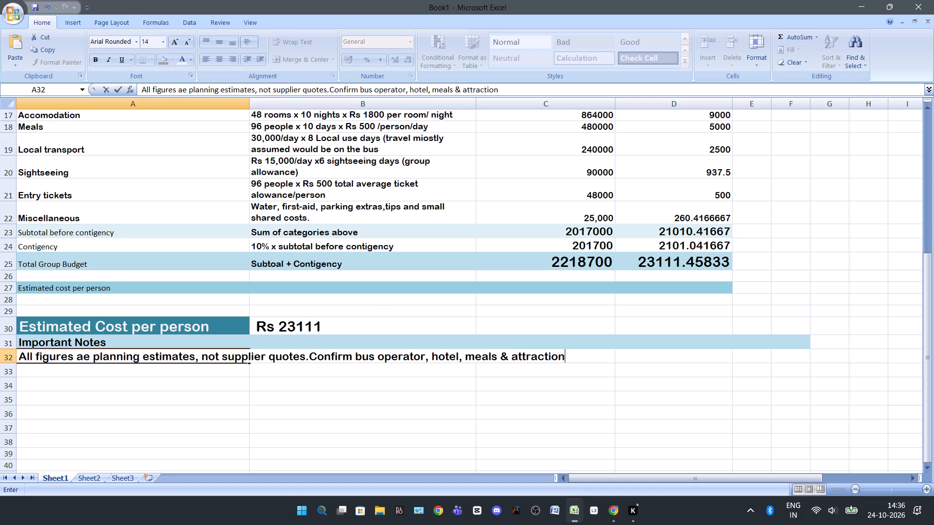
pyautogui.press('space')
pyautogui.write('price before collecting')
pyautogui.press('space')
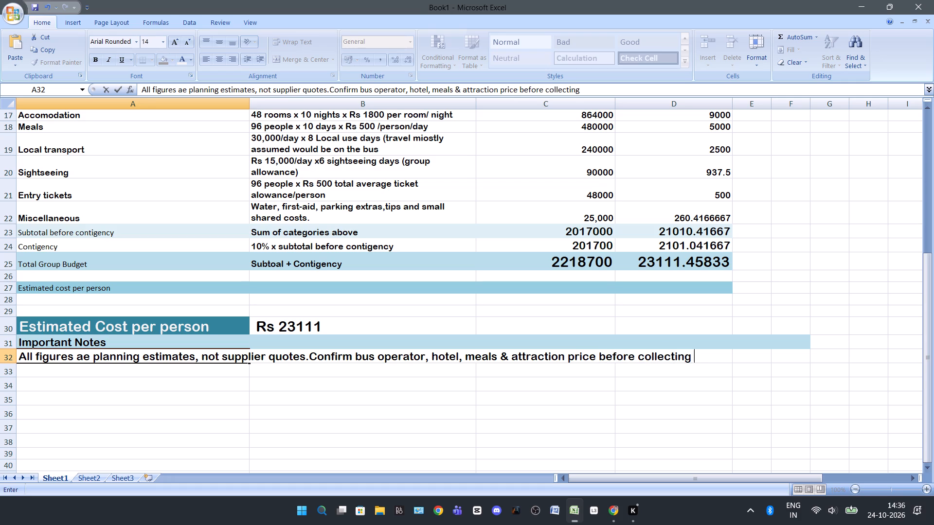
pyautogui.write('funds')
pyautogui.press('Return')
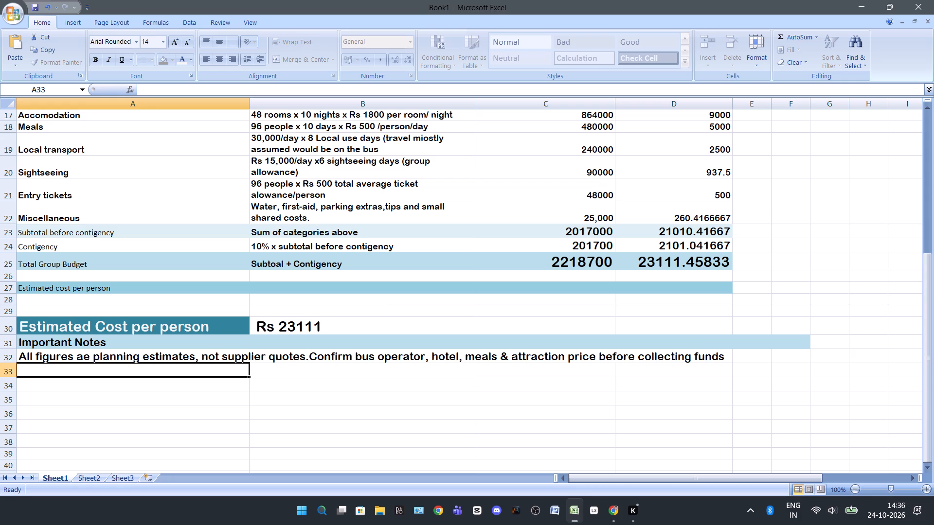
# Begin the second note in cell A34 with "Return bus estimates assumes".
pyautogui.press('Down')
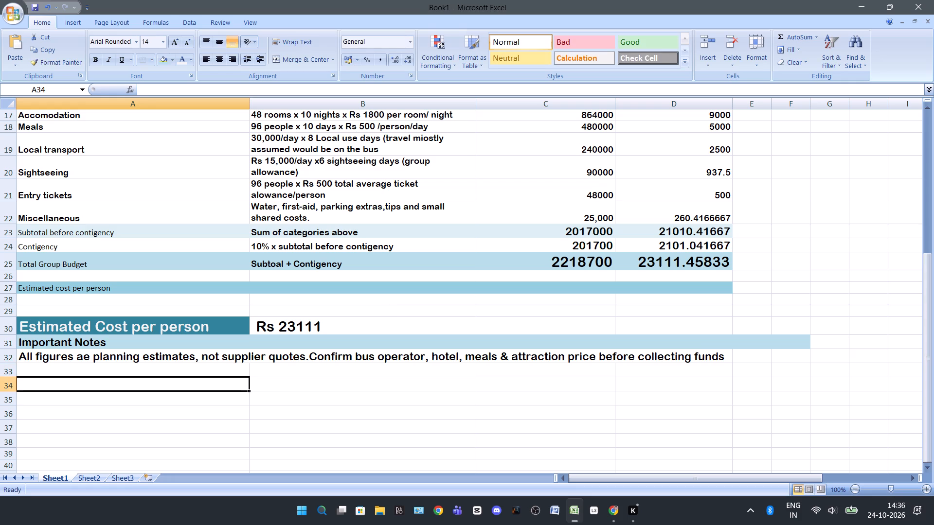
pyautogui.write('Re')
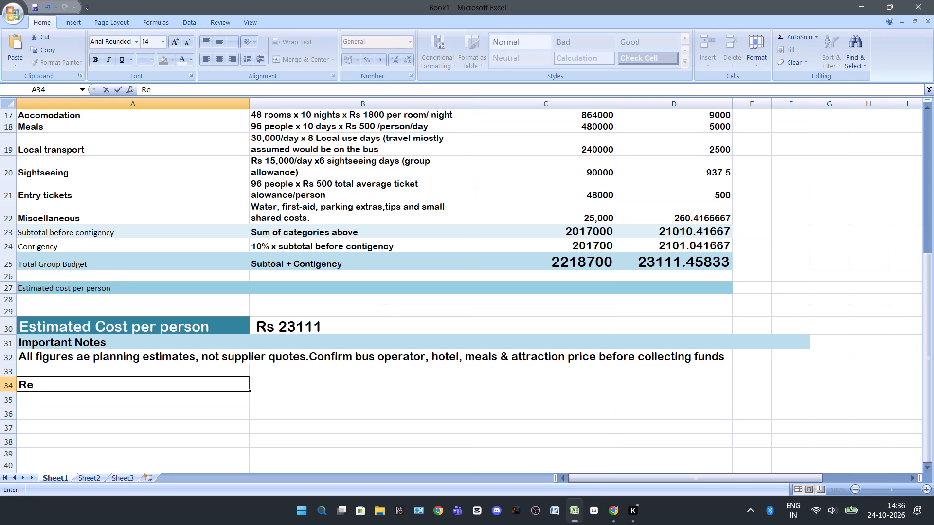
pyautogui.write('turn')
pyautogui.press('space')
pyautogui.write('bus estimates')
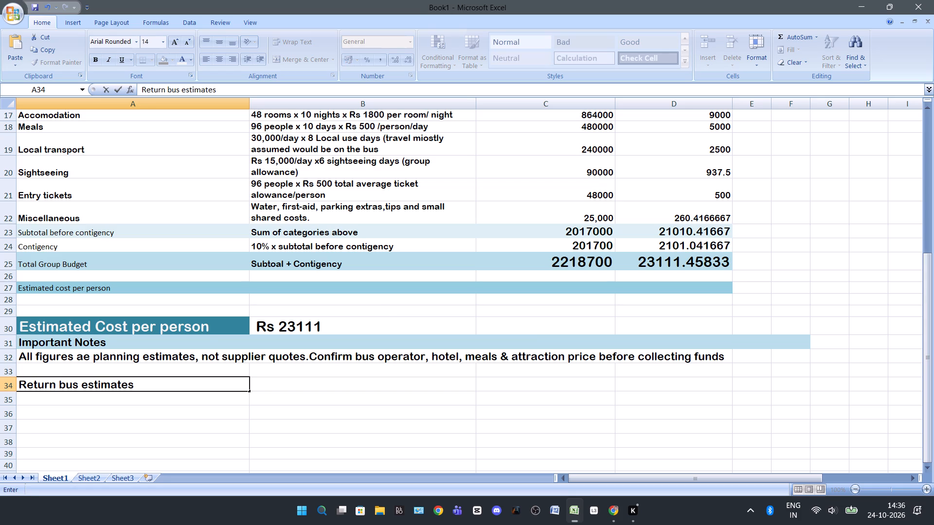
pyautogui.press('space')
pyautogui.write('sumes')
pyautogui.press('BackSpace')
pyautogui.press('BackSpace')
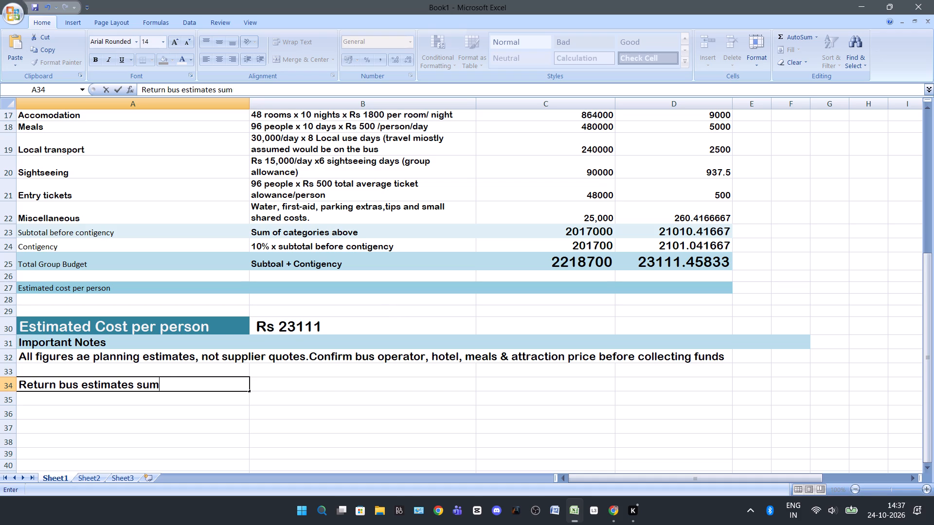
pyautogui.press('BackSpace')
pyautogui.press('BackSpace')
pyautogui.press('BackSpace')
pyautogui.write('assumes')
pyautogui.press('space')
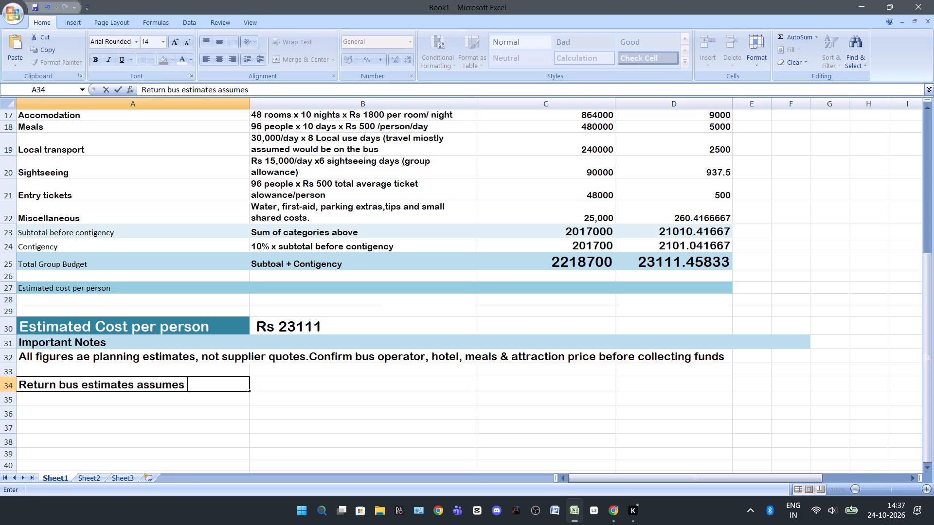
# Continue the A34 note with "two suitable private buses".
pyautogui.write('two')
pyautogui.press('space')
pyautogui.write('suitable')
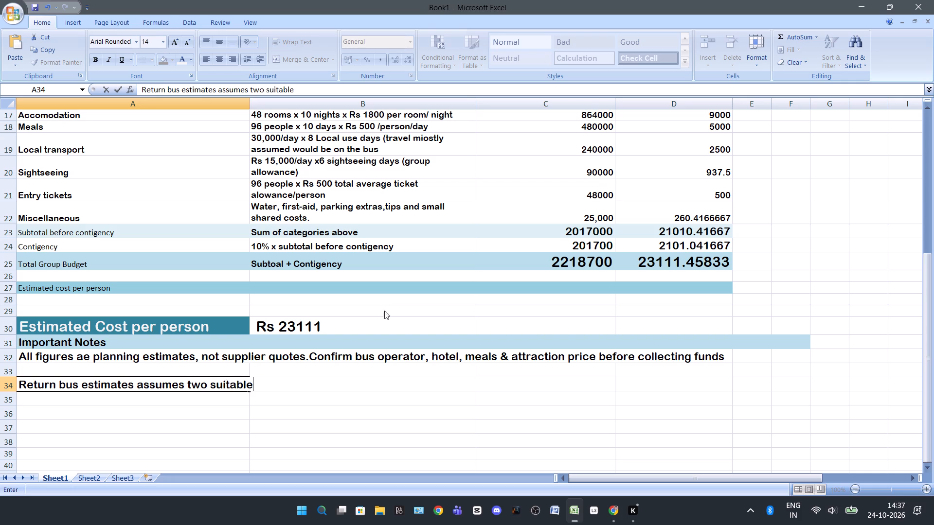
pyautogui.press('space')
pyautogui.write('private')
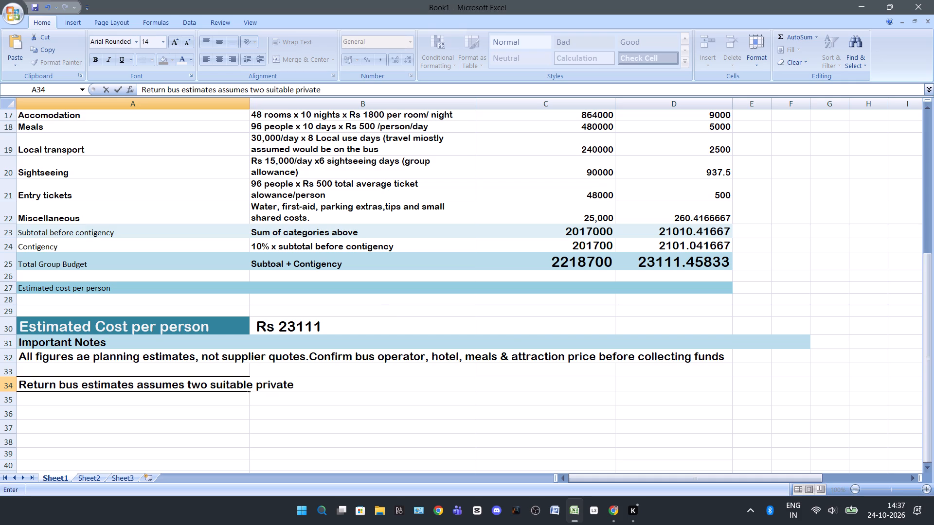
pyautogui.press('space')
pyautogui.write('busses')
pyautogui.press('BackSpace')
pyautogui.press('BackSpace')
pyautogui.press('e')
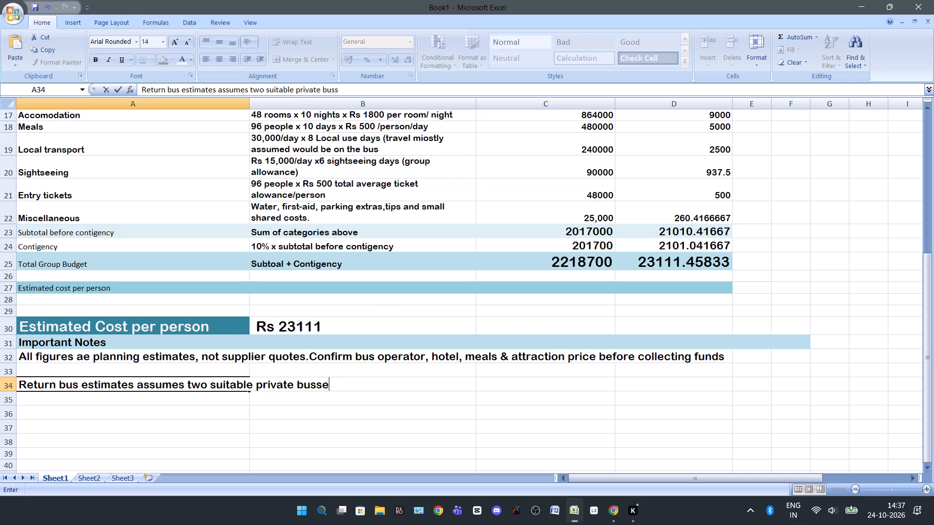
pyautogui.press('BackSpace')
pyautogui.press('BackSpace')
pyautogui.press('e')
pyautogui.write('s')
pyautogui.press('space')
# Extend the A34 note with the route wording "for the full Pune-Madurai-Pune journey".
pyautogui.write('for the')
pyautogui.press('space')
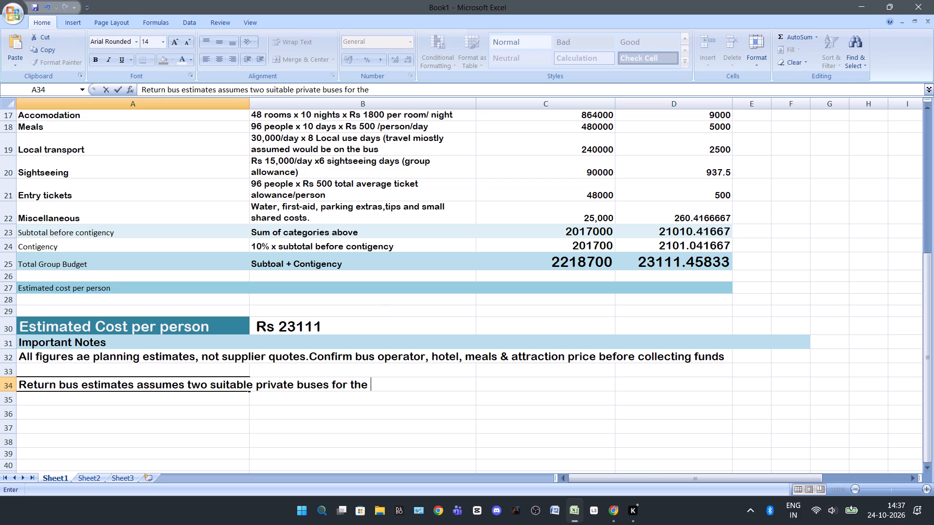
pyautogui.write('full time')
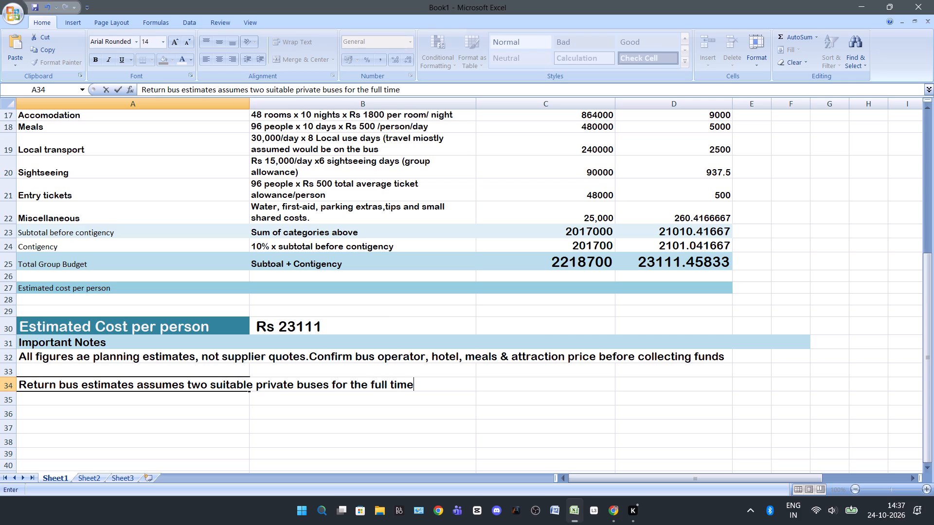
pyautogui.press('BackSpace')
pyautogui.press('BackSpace')
pyautogui.press('BackSpace')
pyautogui.press('BackSpace')
pyautogui.press('space')
pyautogui.write('Pyu')
pyautogui.press('BackSpace')
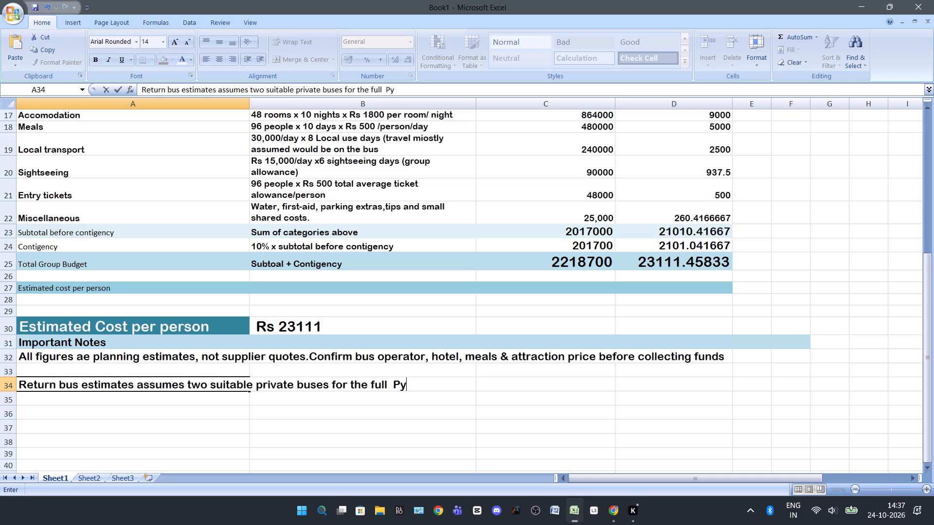
pyautogui.press('BackSpace')
pyautogui.write('une')
pyautogui.press('-')
pyautogui.write('Madurai')
pyautogui.hotkey('shift', '_')
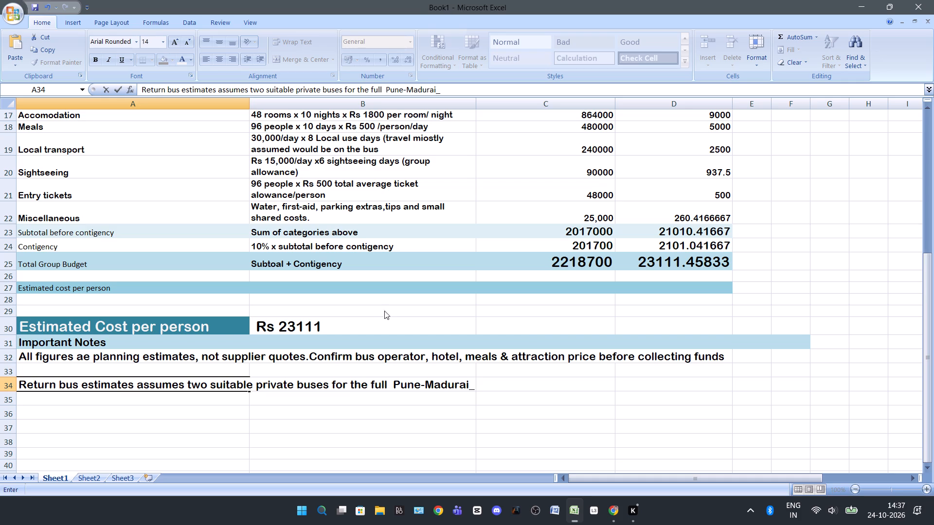
pyautogui.hotkey('shift', 'p')
pyautogui.press('BackSpace')
pyautogui.press('BackSpace')
pyautogui.press('-')
pyautogui.write('Pune')
pyautogui.press('space')
pyautogui.write('journey')
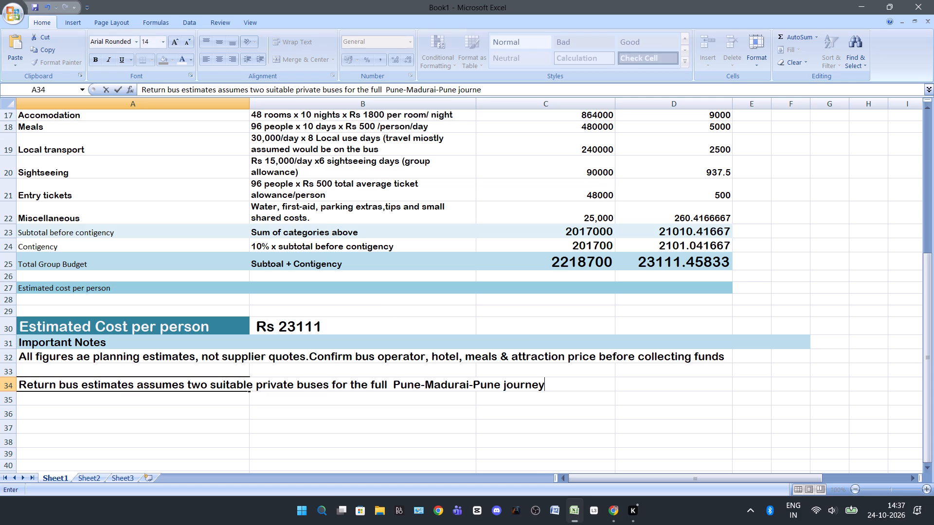
# Add the inclusions ", including fuel and basic tolls" to the A34 note.
pyautogui.write(', includin')
pyautogui.press('g')
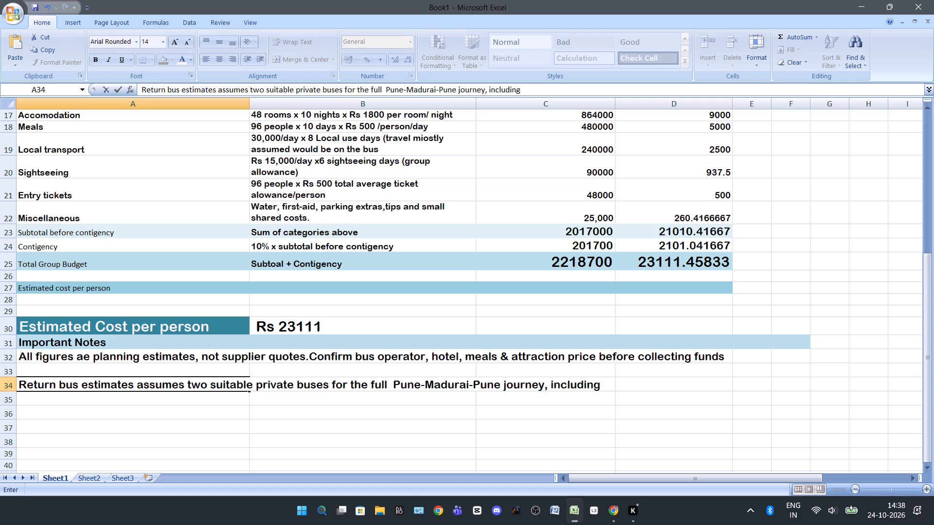
pyautogui.press('space')
pyautogui.write('fuel')
pyautogui.press('space')
pyautogui.write('and')
pyautogui.press('space')
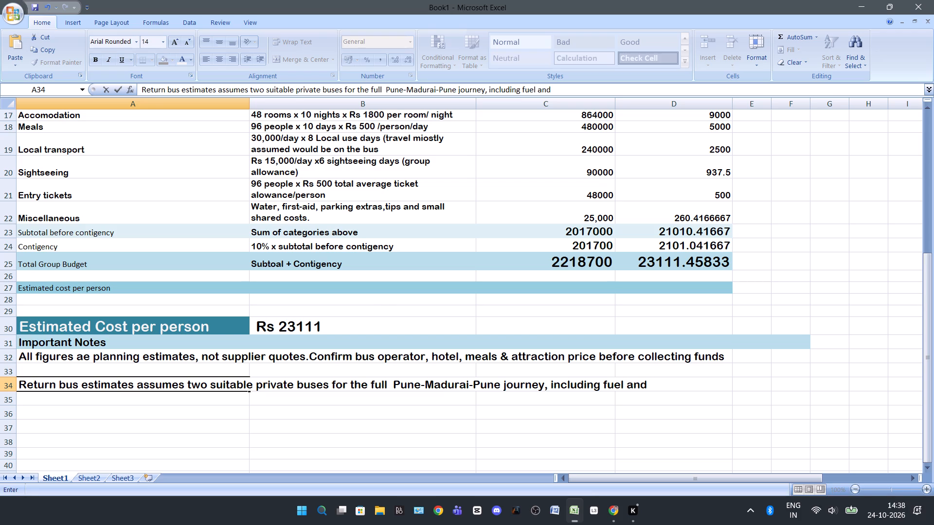
pyautogui.write('basic')
pyautogui.press('space')
pyautogui.write('ti')
pyautogui.press('BackSpace')
pyautogui.write('olls')
# Finish the A34 note's wording with ".Overnight driver allowance/ extra state taxes may change the quotes.".
pyautogui.write('.Overn')
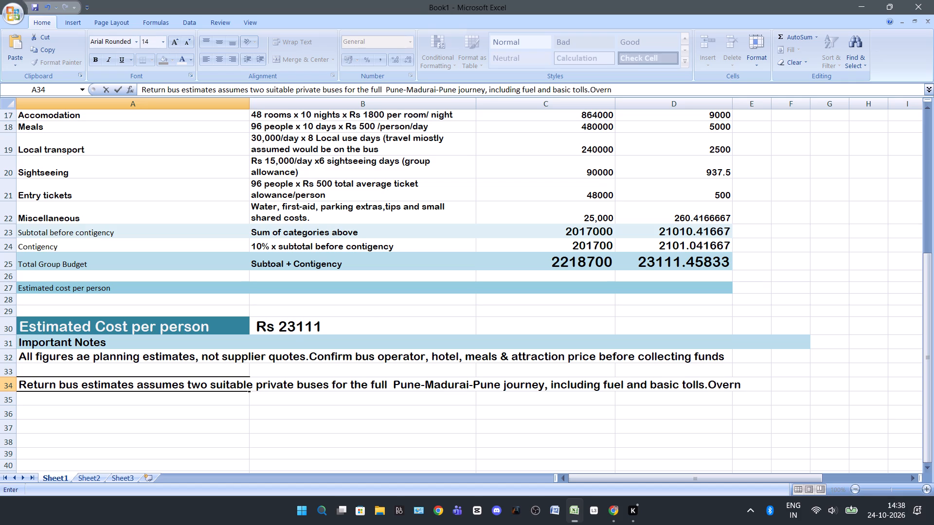
pyautogui.press('BackSpace')
pyautogui.write('night')
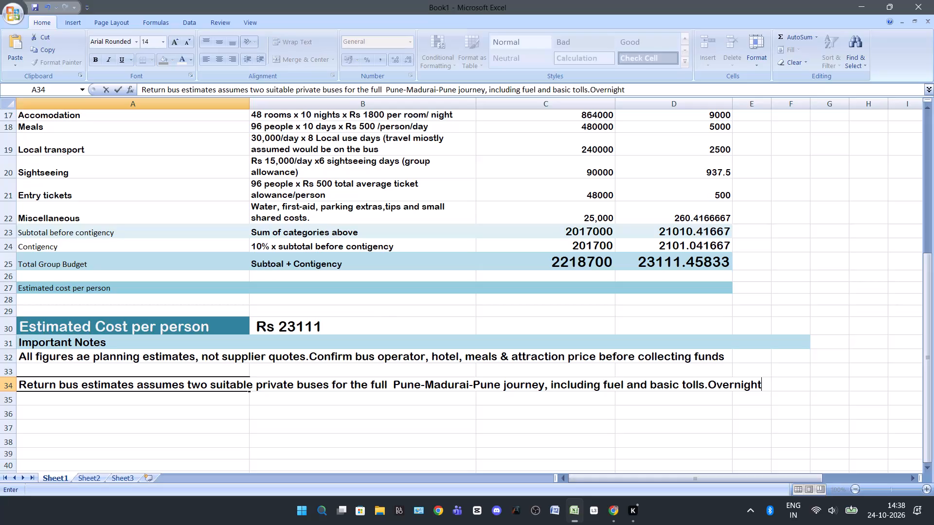
pyautogui.press('space')
pyautogui.write('drive')
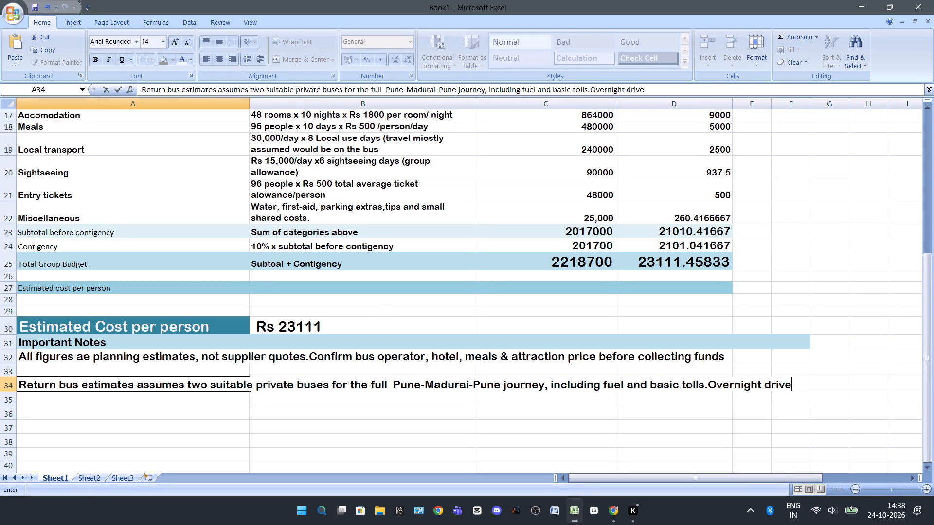
pyautogui.write('r allowance')
pyautogui.press('/')
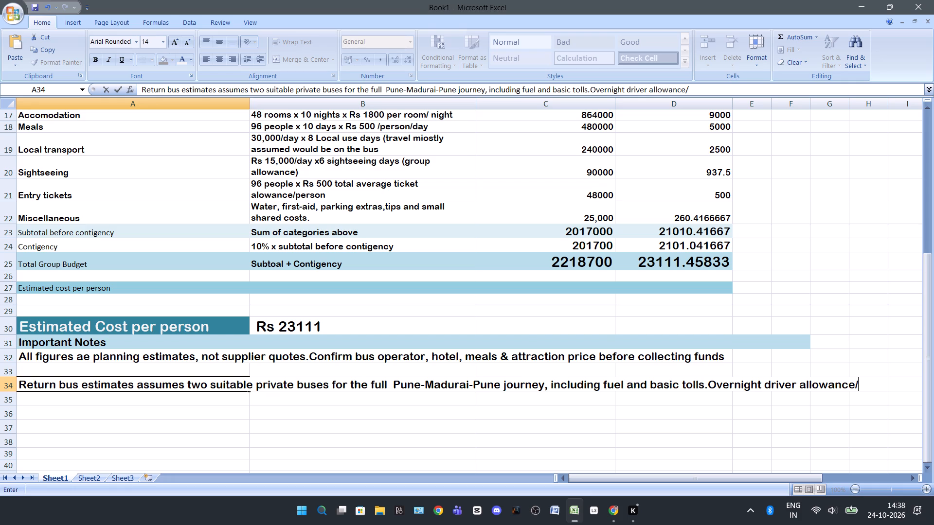
pyautogui.press('space')
pyautogui.write('extra')
pyautogui.press('space')
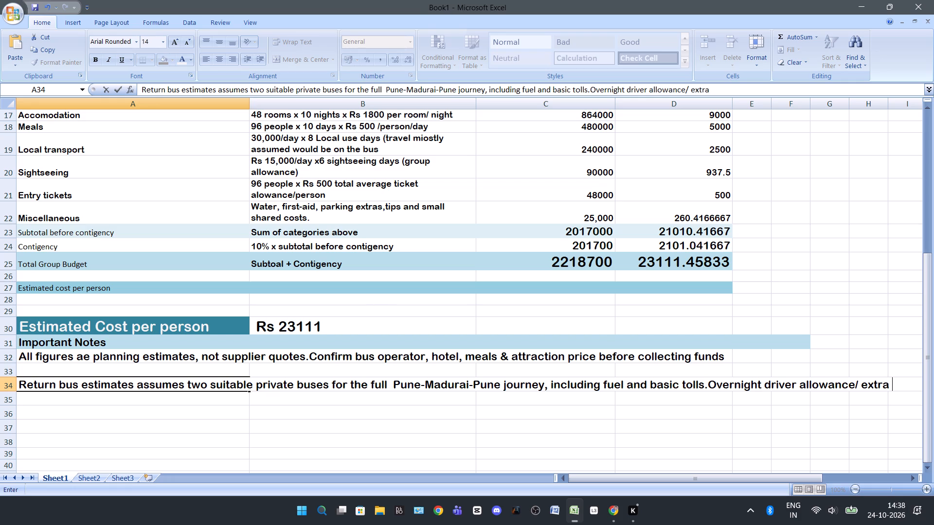
pyautogui.write('state')
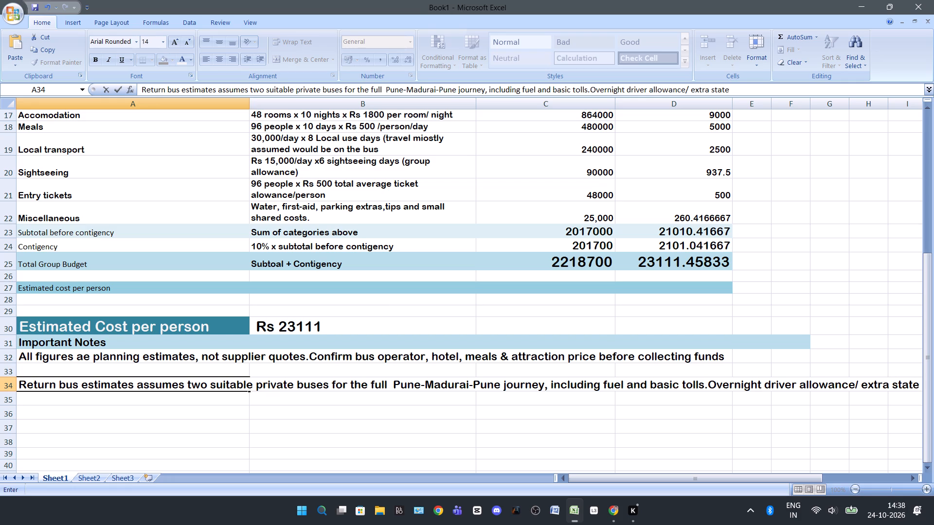
pyautogui.press('space')
pyautogui.write('taxes')
pyautogui.press('space')
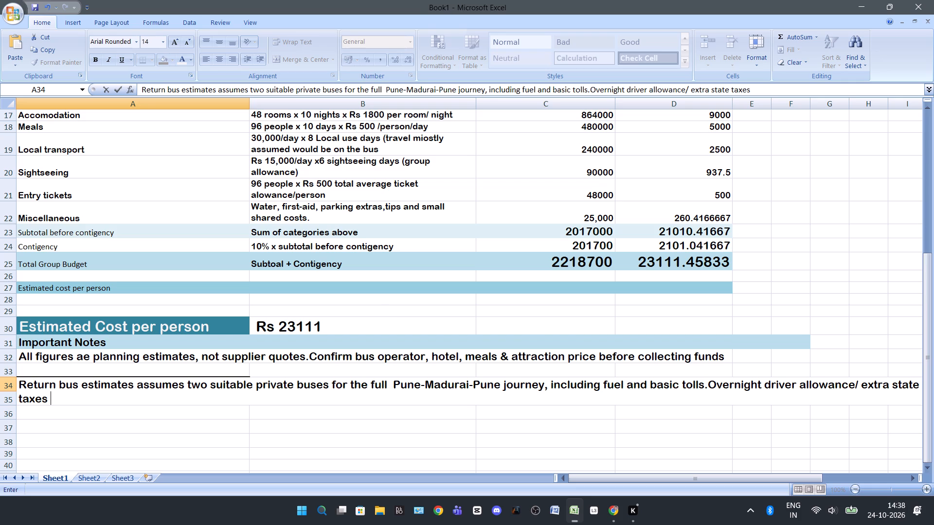
pyautogui.write('may change the quotes')
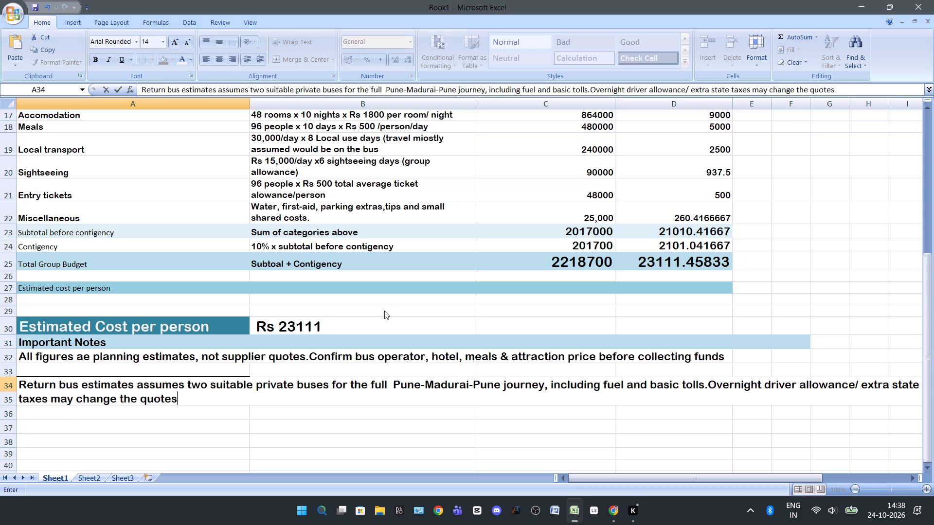
pyautogui.press('.')
# Reduce the font size of the planning-estimates note in A32 to 11.
pyautogui.click(26, 358)
pyautogui.click(158, 90)
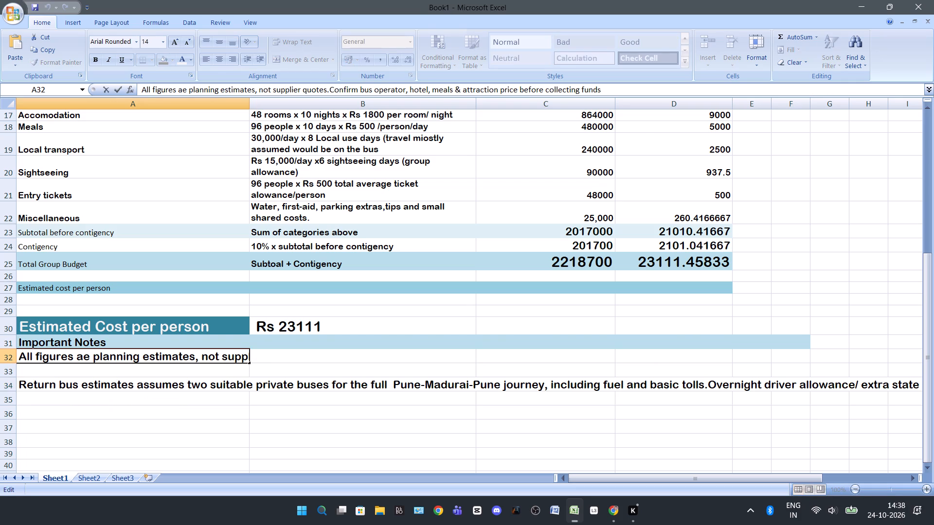
pyautogui.tripleClick(150, 90)
pyautogui.click(149, 90)
pyautogui.moveTo(621, 88); pyautogui.dragTo(512, 86)
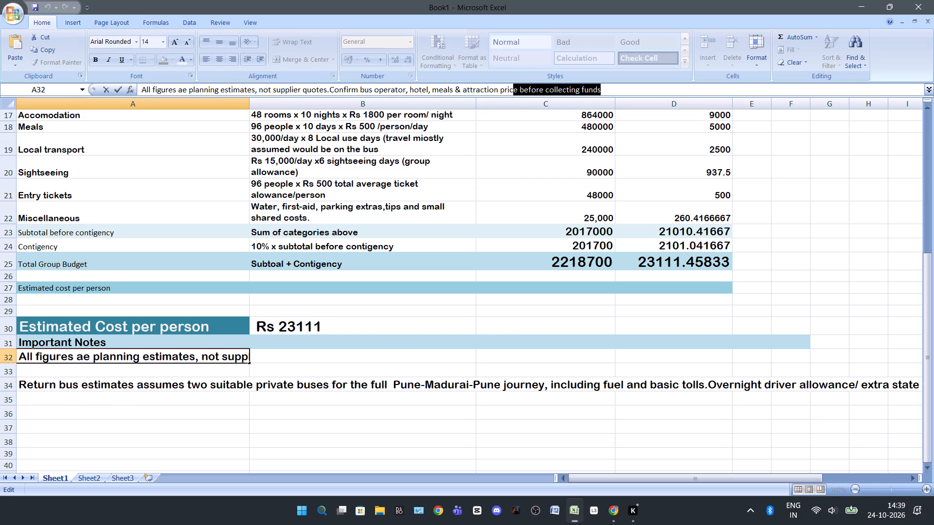
pyautogui.moveTo(512, 86); pyautogui.dragTo(116, 96)
pyautogui.click(118, 96)
pyautogui.moveTo(144, 88); pyautogui.dragTo(199, 86)
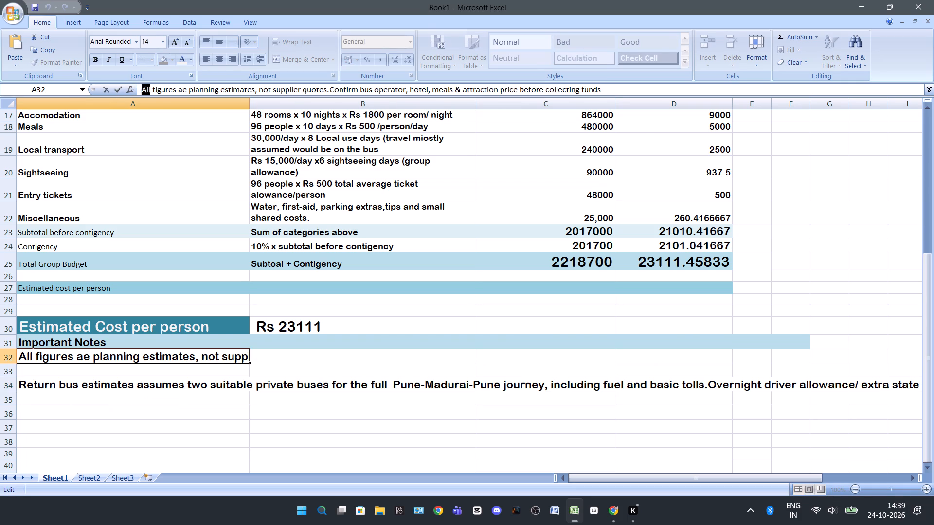
pyautogui.moveTo(199, 86); pyautogui.dragTo(635, 91)
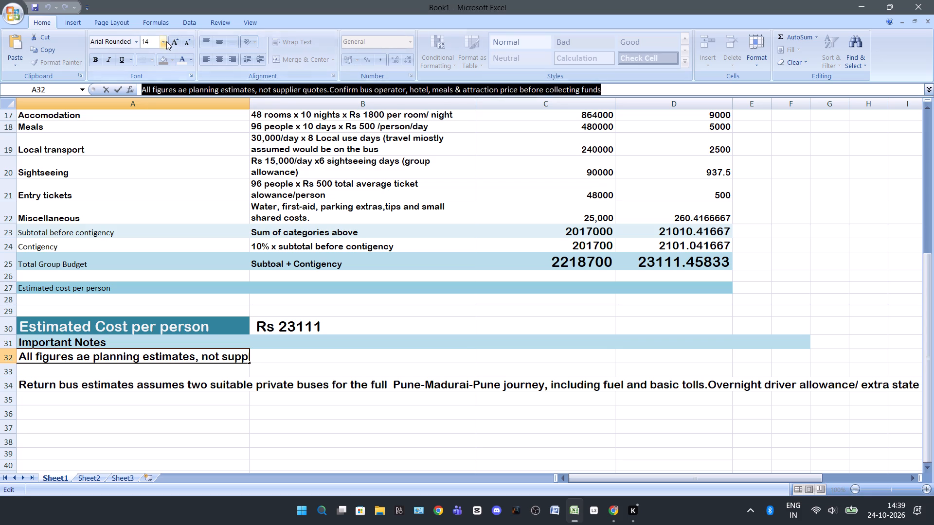
pyautogui.click(164, 40)
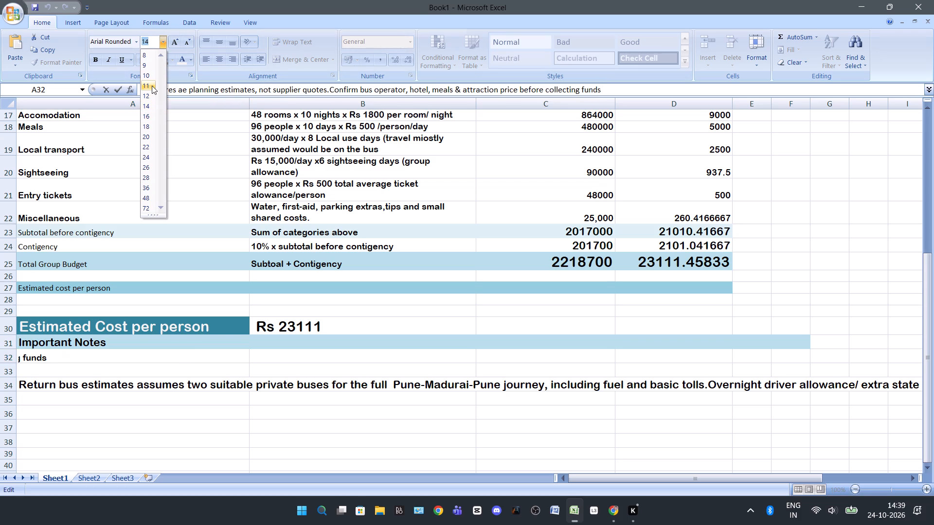
pyautogui.click(152, 86)
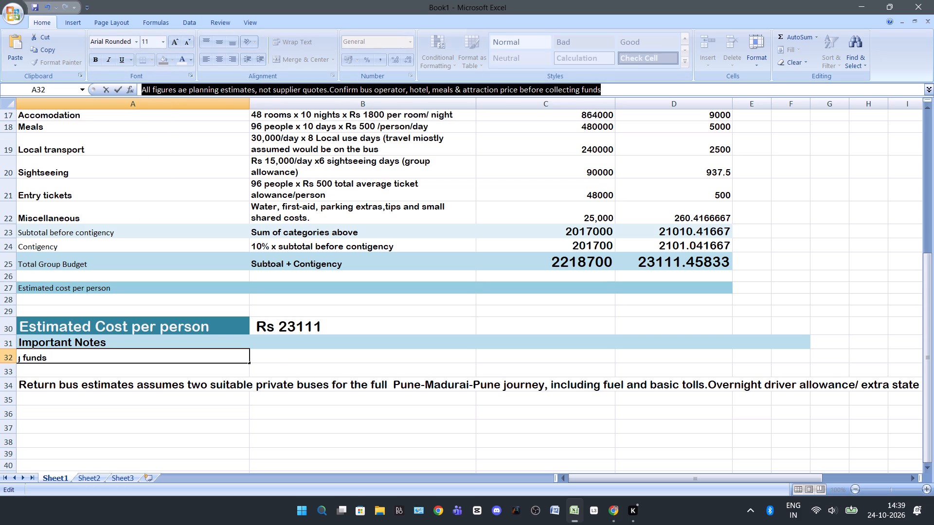
# Reduce the font size of the return-bus note in A34 to 11.
pyautogui.click(145, 384)
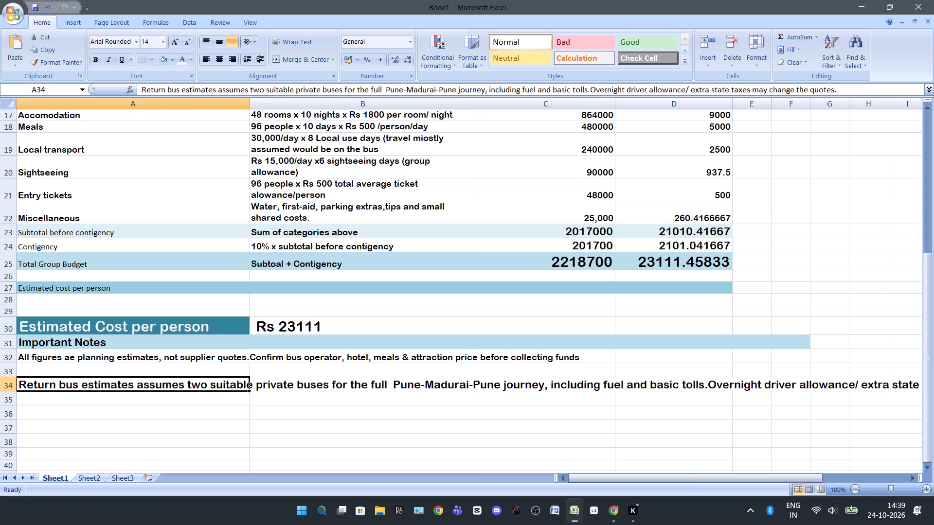
pyautogui.moveTo(141, 89); pyautogui.dragTo(350, 80)
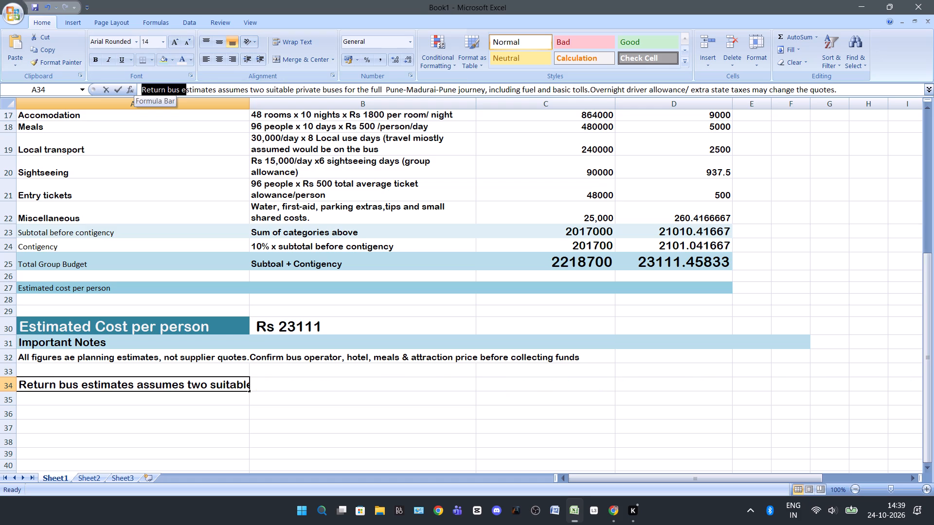
pyautogui.moveTo(350, 80); pyautogui.dragTo(843, 86)
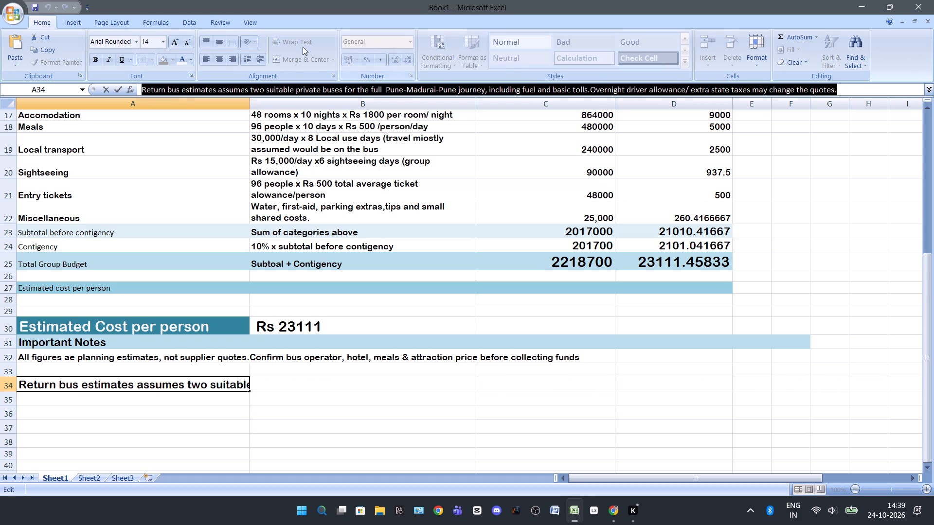
pyautogui.click(162, 42)
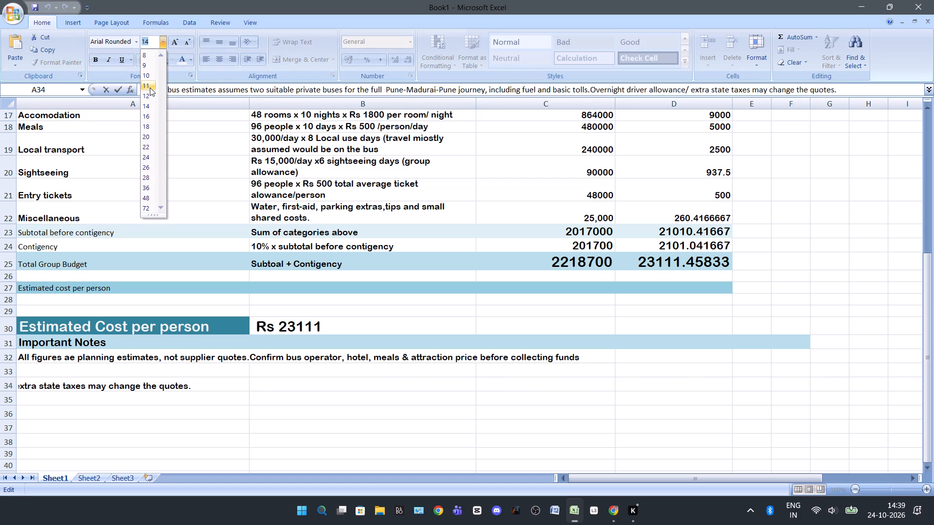
pyautogui.click(150, 87)
pyautogui.click(111, 400)
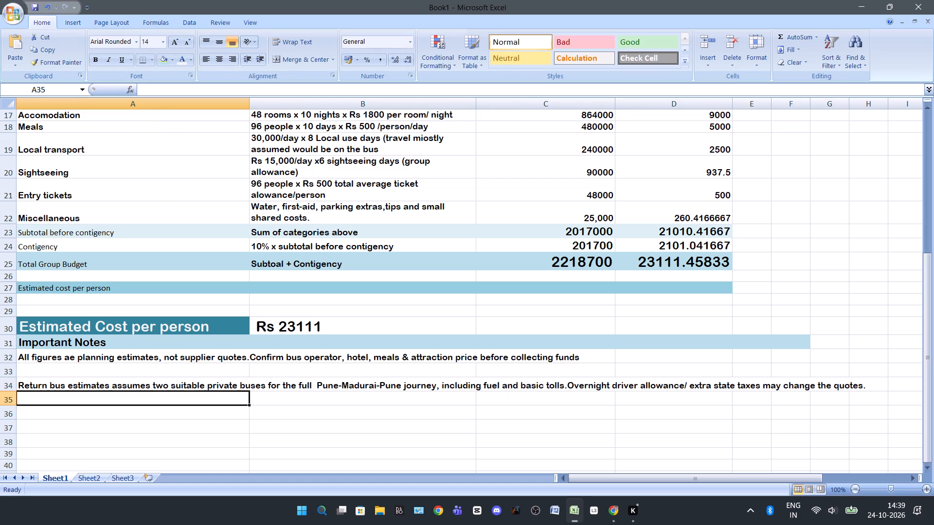
# Move the return-bus note from A34 up to A33, directly beneath the planning-estimates note.
pyautogui.click(31, 413)
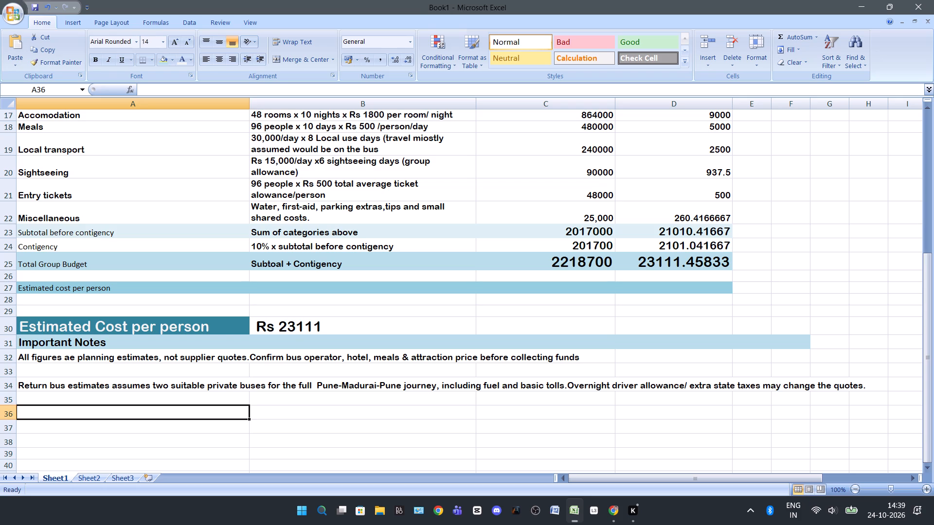
pyautogui.click(32, 384)
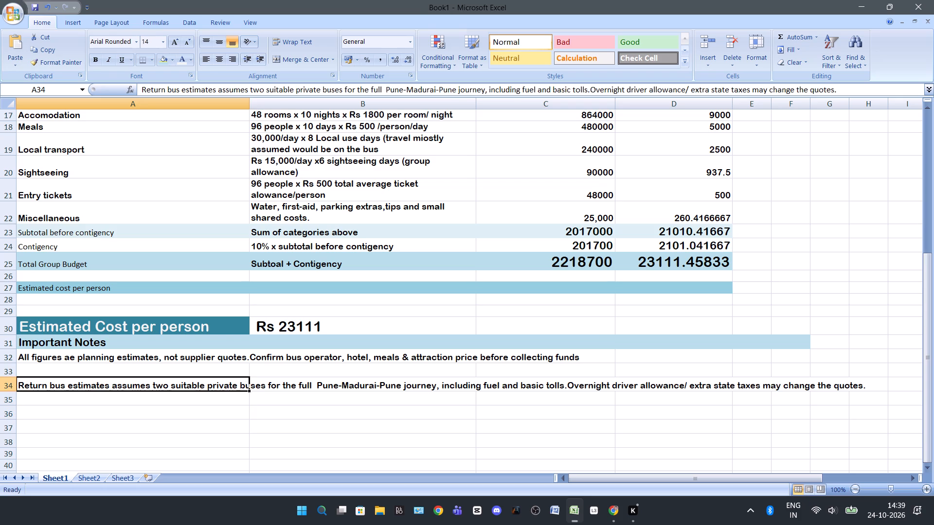
pyautogui.hotkey('ctrl', 'x')
pyautogui.click(33, 370)
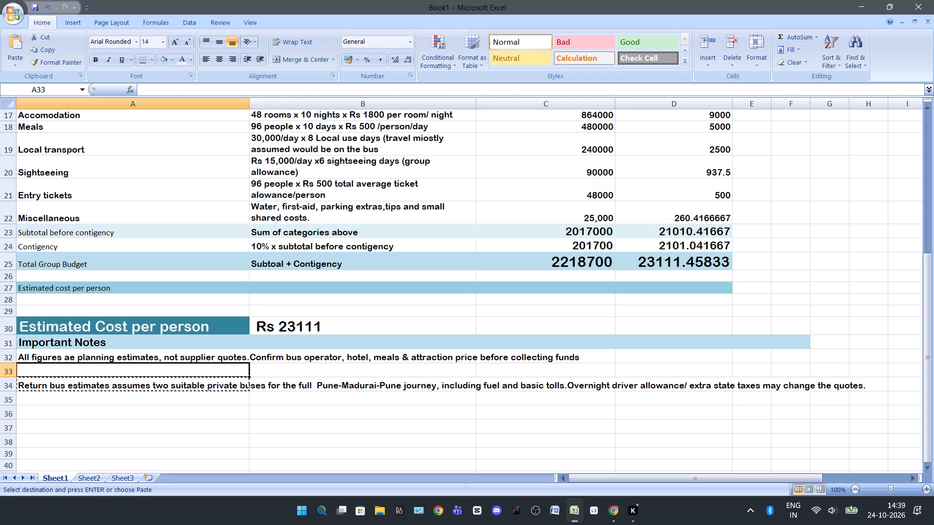
pyautogui.hotkey('ctrl', 'v')
# Start a new note in A34 with the words "Accomodation assumes".
pyautogui.click(36, 384)
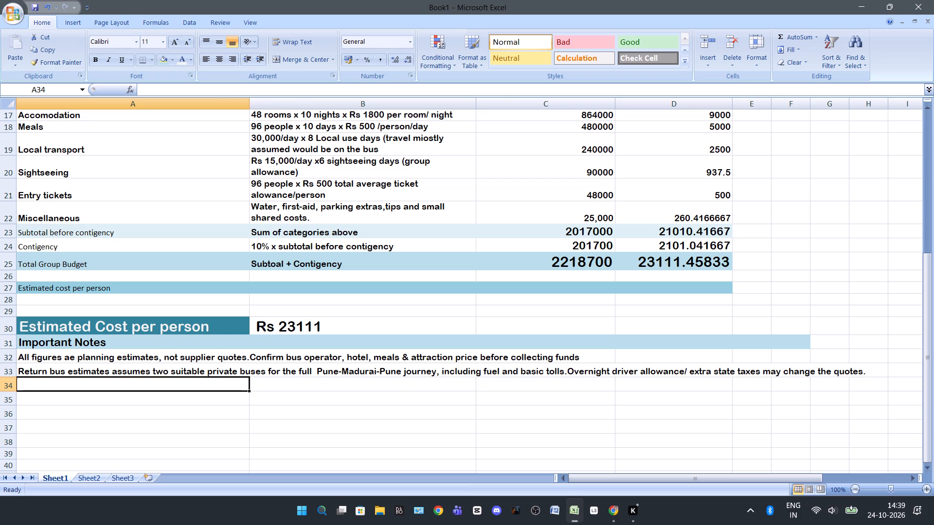
pyautogui.write('Accomodation')
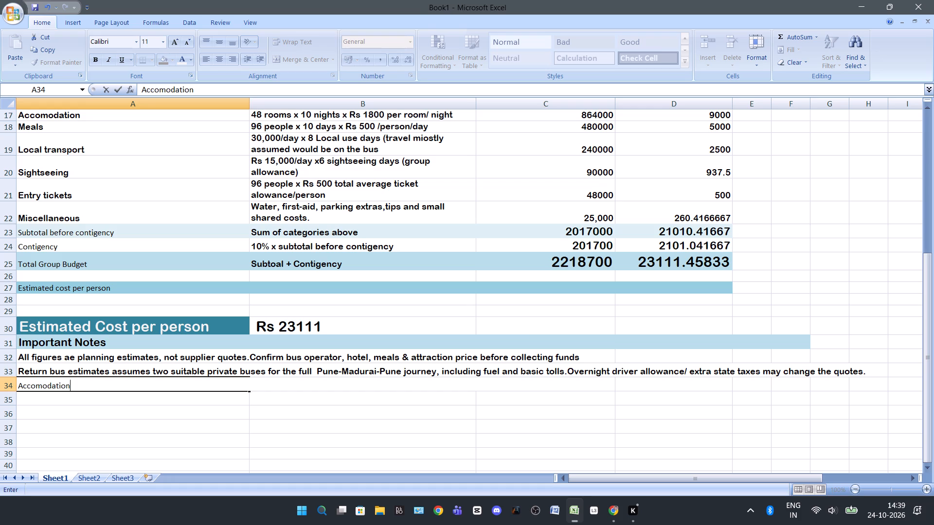
pyautogui.press('space')
pyautogui.write('assumes')
pyautogui.press('space')
# Continue the A34 note with "48 twin-sharing rooms for 10 nights .".
pyautogui.write('48h')
pyautogui.press('r')
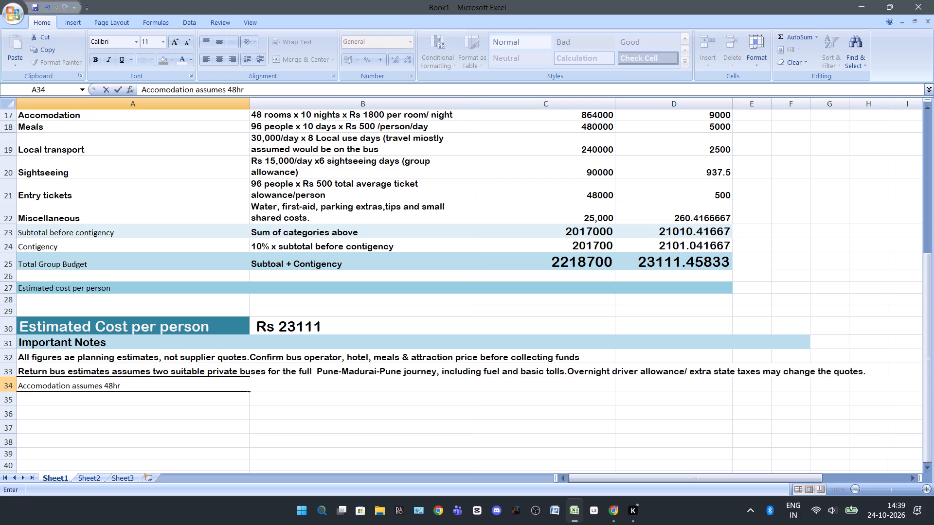
pyautogui.press('BackSpace')
pyautogui.press('BackSpace')
pyautogui.press('space')
pyautogui.write('twin')
pyautogui.press('space')
pyautogui.press('BackSpace')
pyautogui.write('-h')
pyautogui.press('BackSpace')
pyautogui.write('sharing rooms for 10 nights')
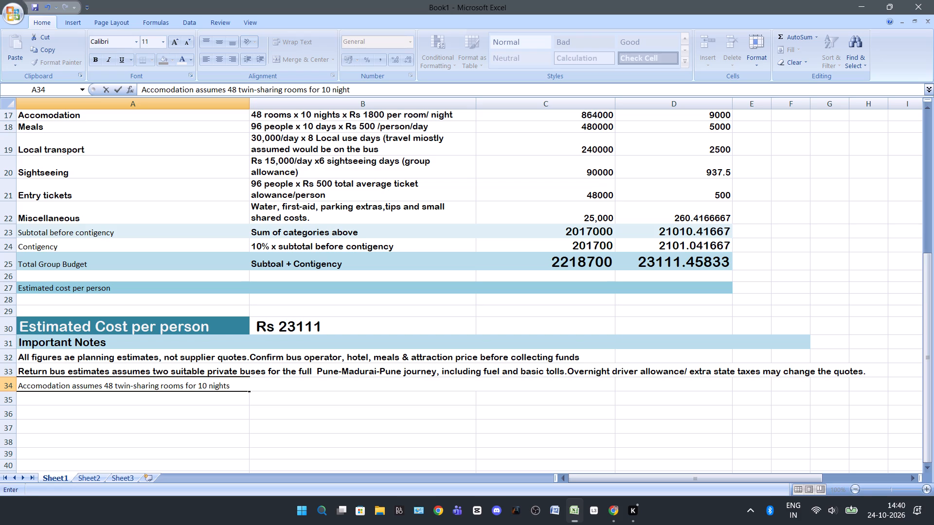
pyautogui.press('space')
pyautogui.press('.')
# Finish the A34 note with "If the itenary has fewer nights.reduce the room night count".
pyautogui.write('If')
pyautogui.press('space')
pyautogui.write('the itenary')
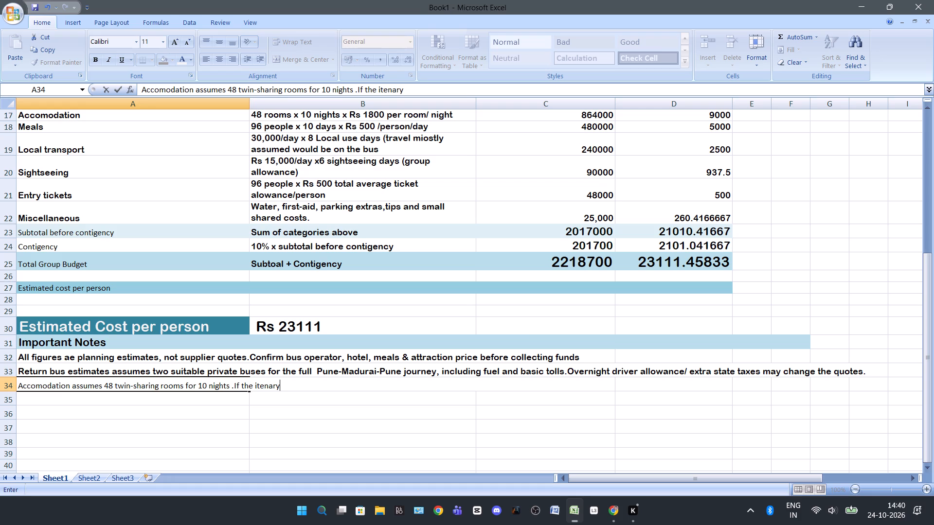
pyautogui.press('space')
pyautogui.write('has fewe')
pyautogui.press('space')
pyautogui.press('BackSpace')
pyautogui.write('r nights')
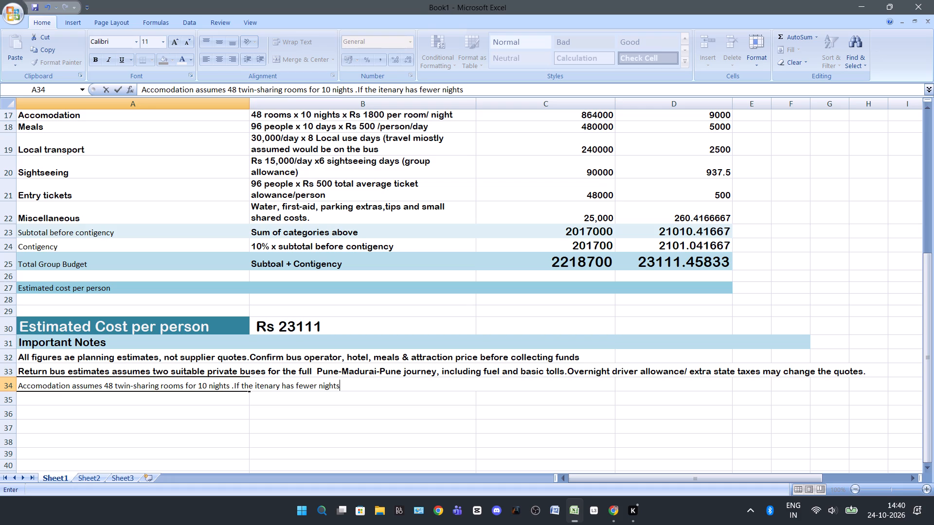
pyautogui.write('.reduce the')
pyautogui.press('space')
pyautogui.write('room night count')
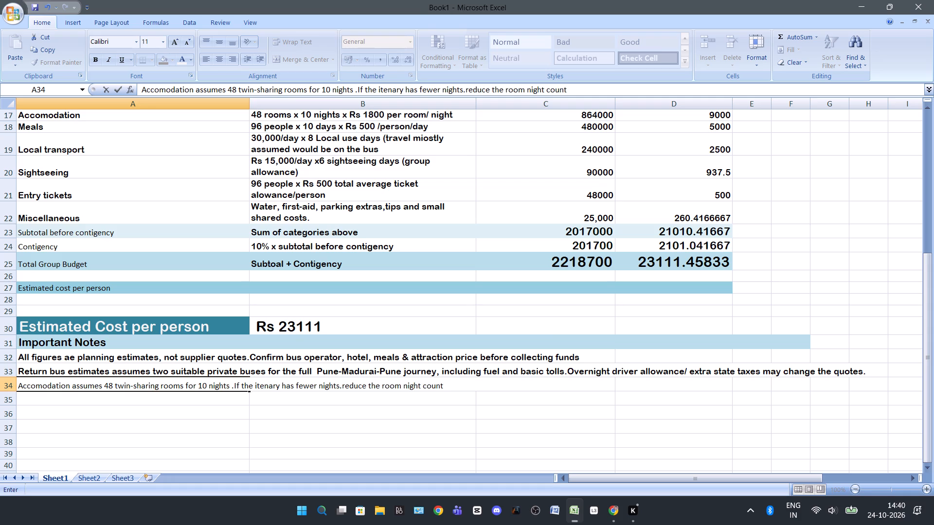
pyautogui.press('Return')
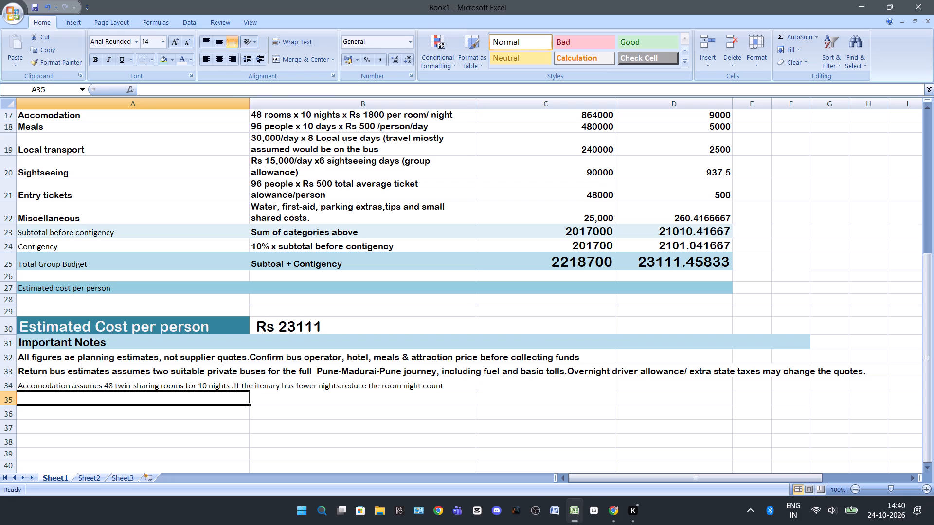
# Start a new note in A35 with the words "Meals are budgeted".
pyautogui.write('Meas')
pyautogui.press('BackSpace')
pyautogui.press('BackSpace')
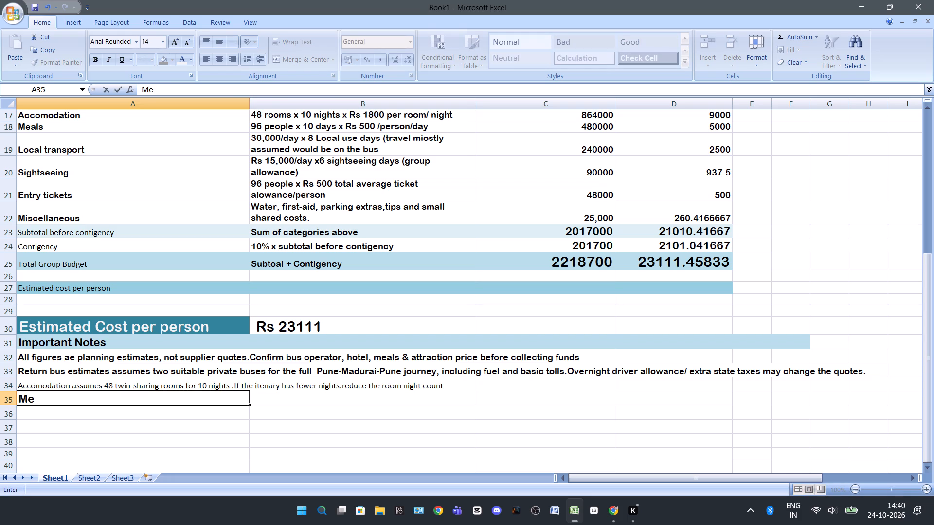
pyautogui.write('als')
pyautogui.press('space')
pyautogui.write('are bu')
pyautogui.write('dgested')
pyautogui.press('BackSpace')
pyautogui.press('BackSpace')
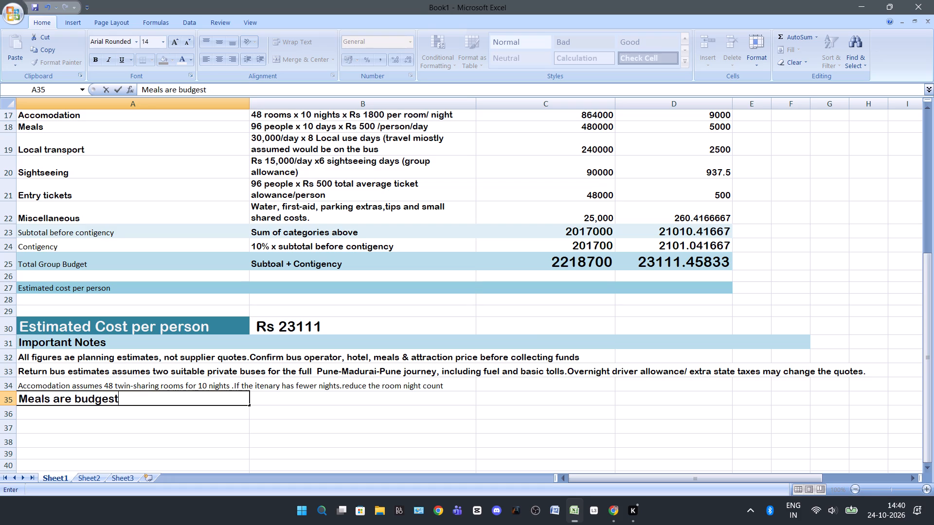
pyautogui.press('BackSpace')
pyautogui.press('BackSpace')
pyautogui.write('ted')
pyautogui.press('space')
# Continue the A35 meals note with the rate "at Rs 500".
pyautogui.write('at RS 500')
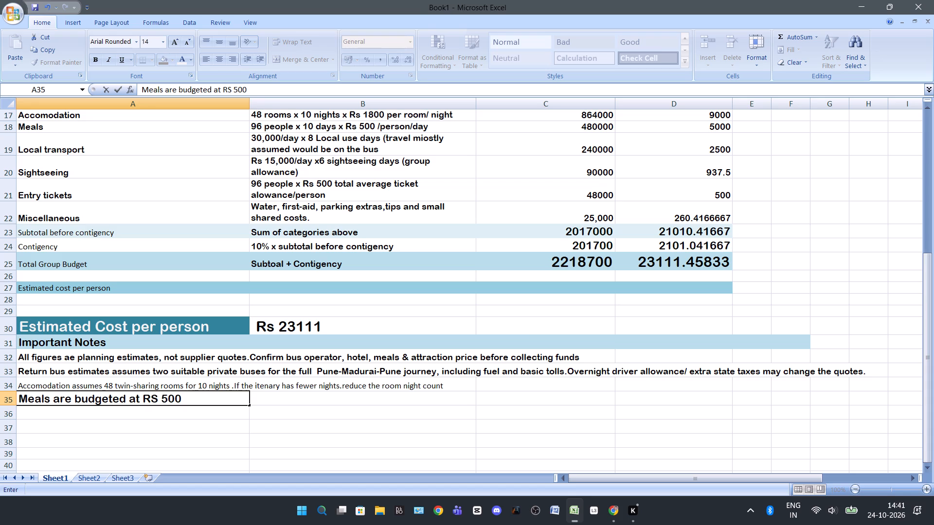
pyautogui.press('BackSpace')
pyautogui.press('BackSpace')
pyautogui.press('BackSpace')
pyautogui.press('BackSpace')
pyautogui.press('BackSpace')
pyautogui.press('a')
pyautogui.press('BackSpace')
pyautogui.press('s')
pyautogui.press('5')
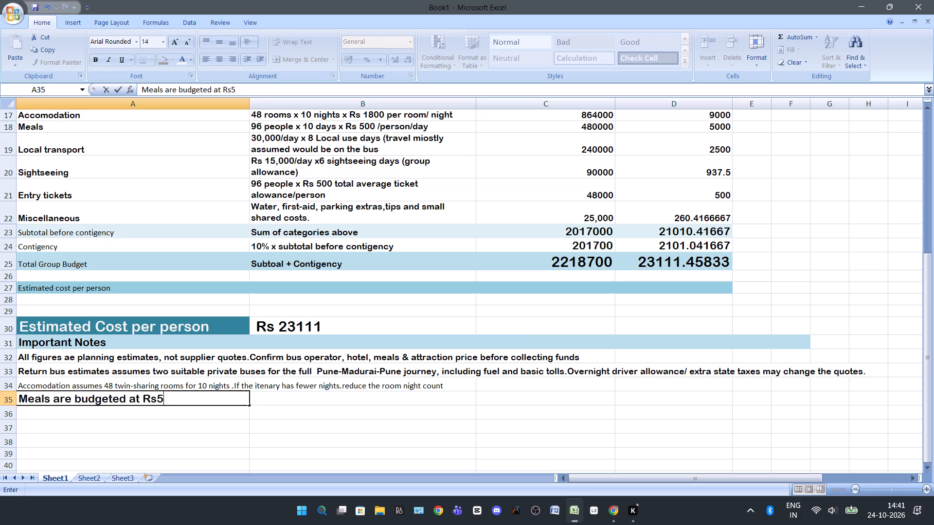
pyautogui.press('BackSpace')
pyautogui.press('space')
pyautogui.write('500')
# Extend the A35 meals note with "per person per day for three meals".
pyautogui.press('space')
pyautogui.write('per person')
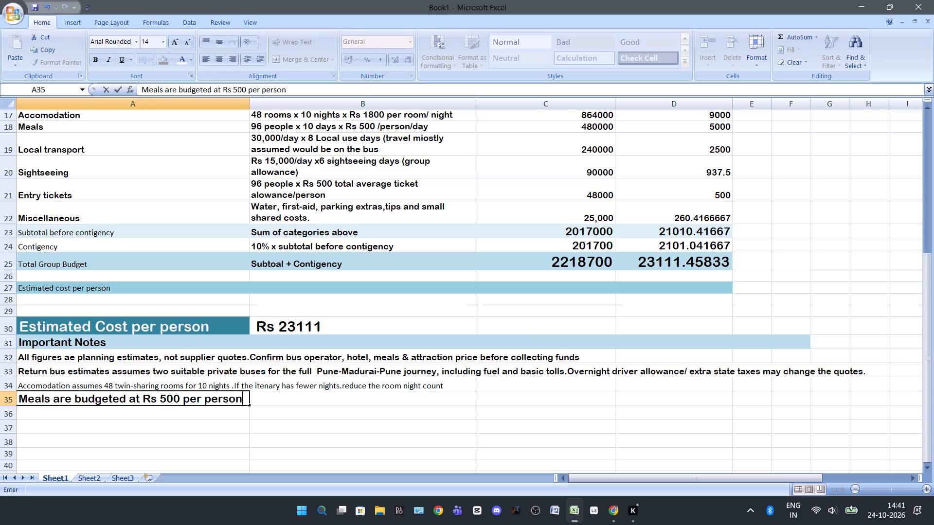
pyautogui.press('space')
pyautogui.write('per day for three')
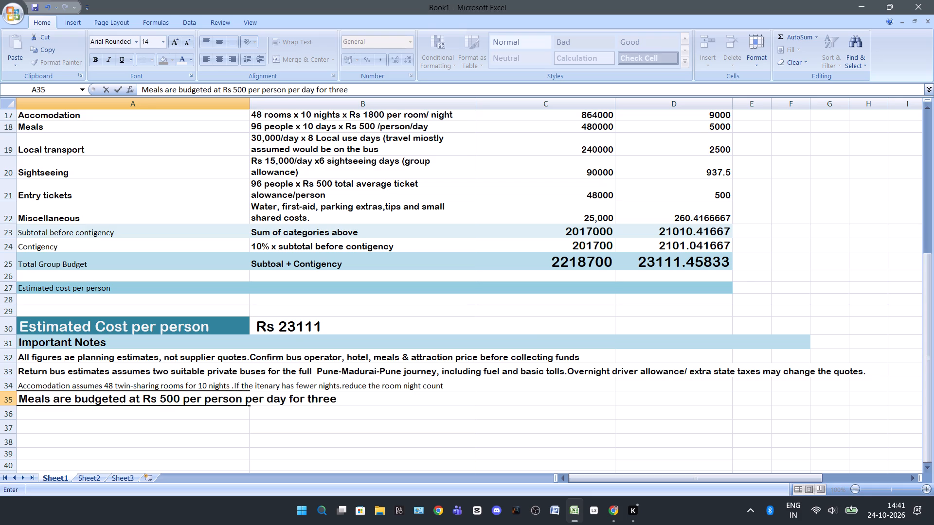
pyautogui.press('space')
pyautogui.write('meals')
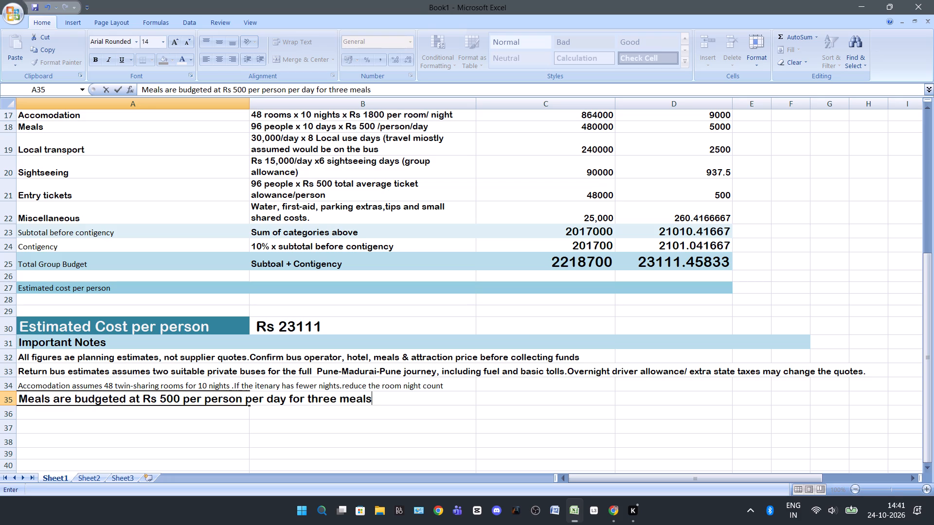
# Finish the A35 meals note with "dietary needs and restaurant location may change the costs.".
pyautogui.press('space')
pyautogui.write('dietray')
pyautogui.press('BackSpace')
pyautogui.press('BackSpace')
pyautogui.press('BackSpace')
pyautogui.press('BackSpace')
pyautogui.write('tary')
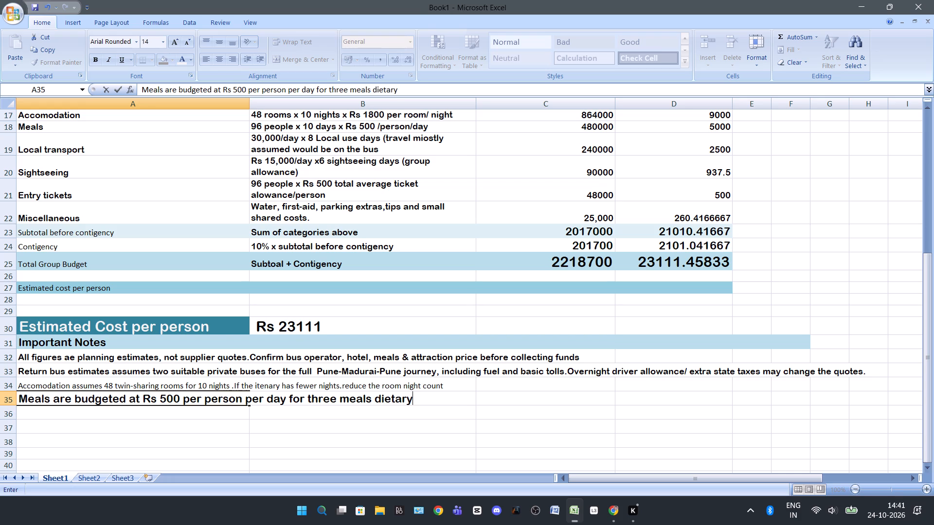
pyautogui.press('space')
pyautogui.write('needs and rest')
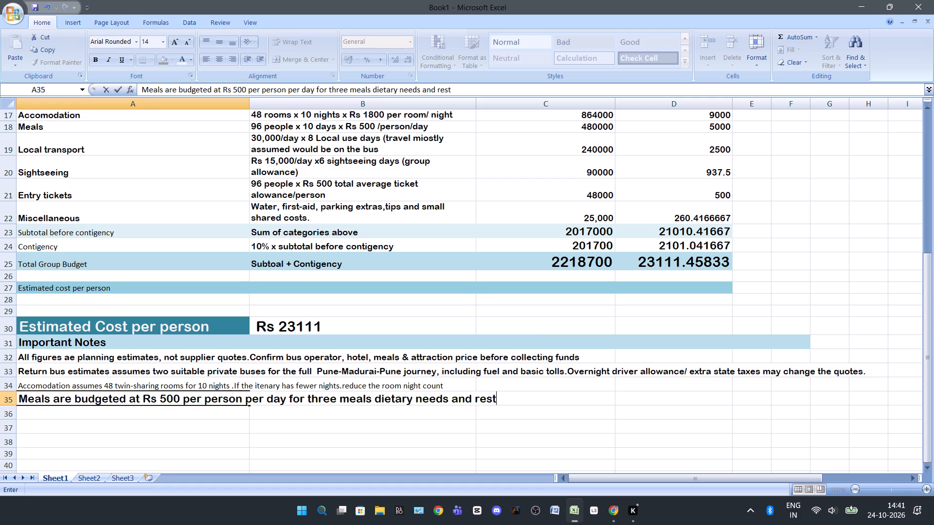
pyautogui.write('aurant lcat')
pyautogui.press('BackSpace')
pyautogui.press('BackSpace')
pyautogui.press('BackSpace')
pyautogui.write('ocation may change the cost')
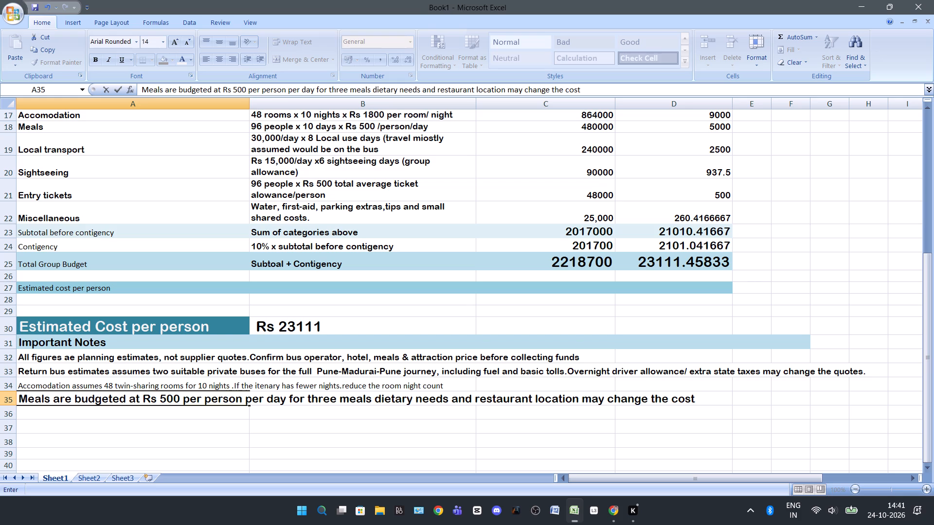
pyautogui.press('s')
pyautogui.press('.')
pyautogui.press('Return')
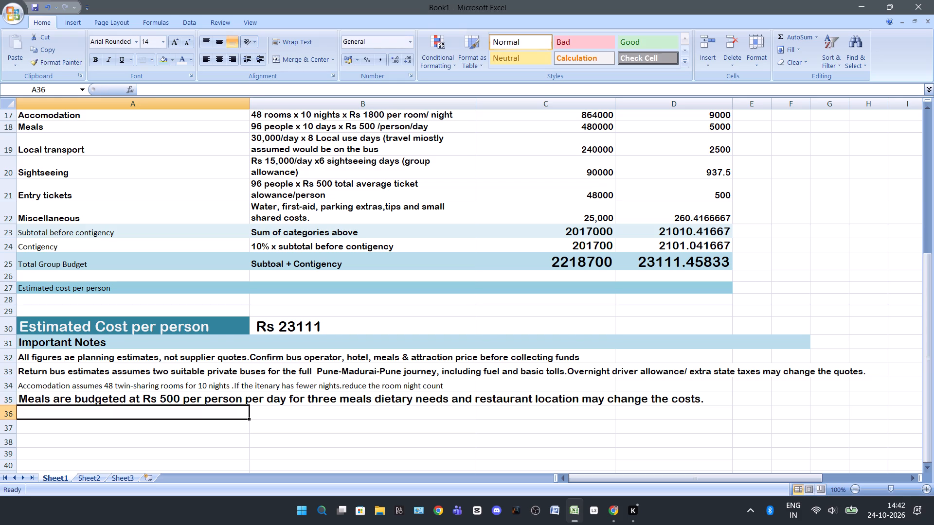
# Start a new note in A36 reading "Sightseeing and local transport aee seprate".
pyautogui.write('Sightsseing')
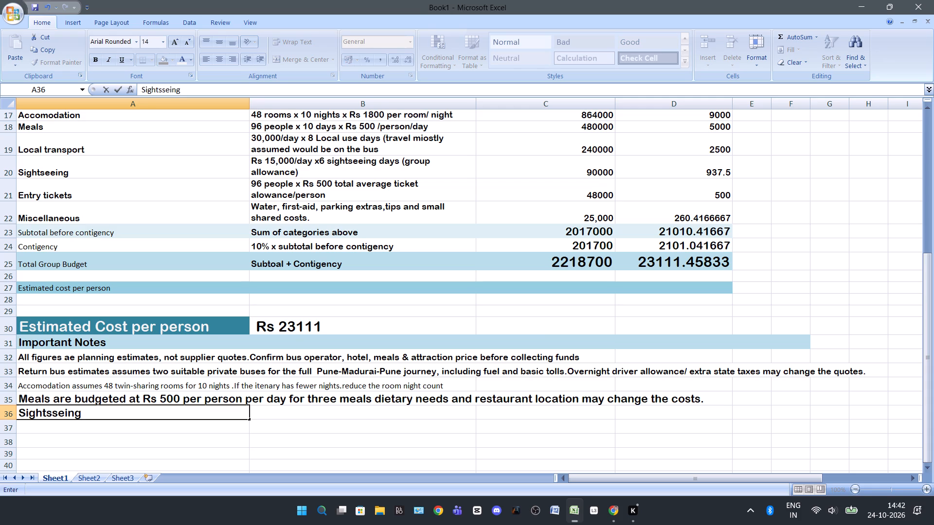
pyautogui.press('BackSpace')
pyautogui.press('BackSpace')
pyautogui.press('BackSpace')
pyautogui.press('BackSpace')
pyautogui.press('BackSpace')
pyautogui.write('eeing')
pyautogui.press('space')
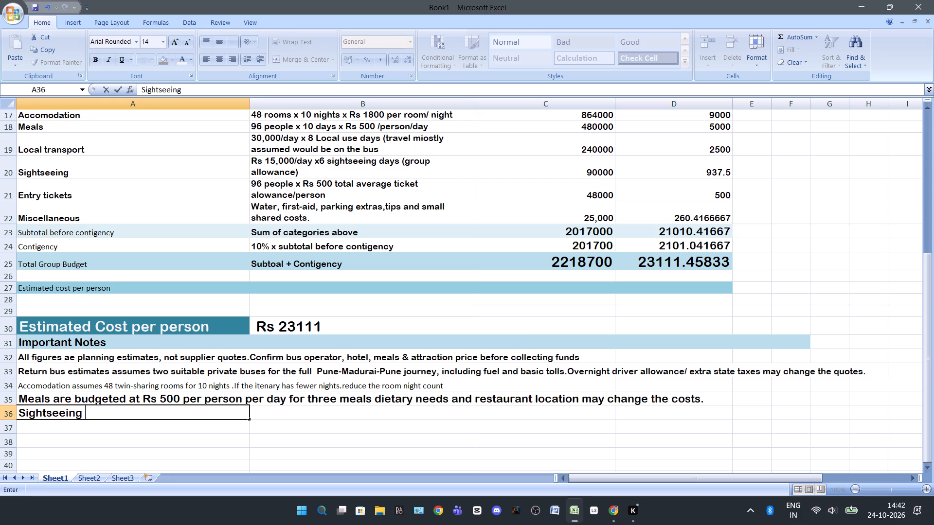
pyautogui.write('and local transport aee seprate')
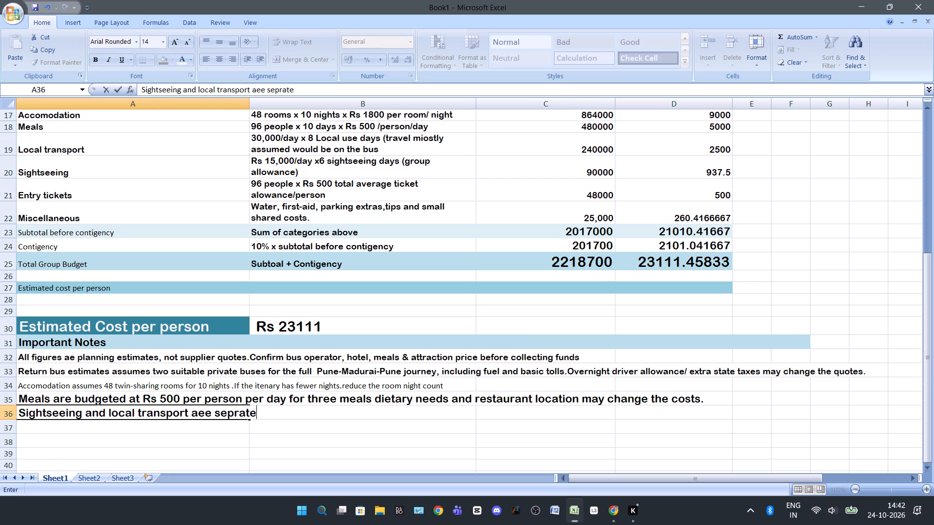
# Correct the misspelled last two words of the A36 note to "are seperate".
pyautogui.press('Left')
pyautogui.press('Left')
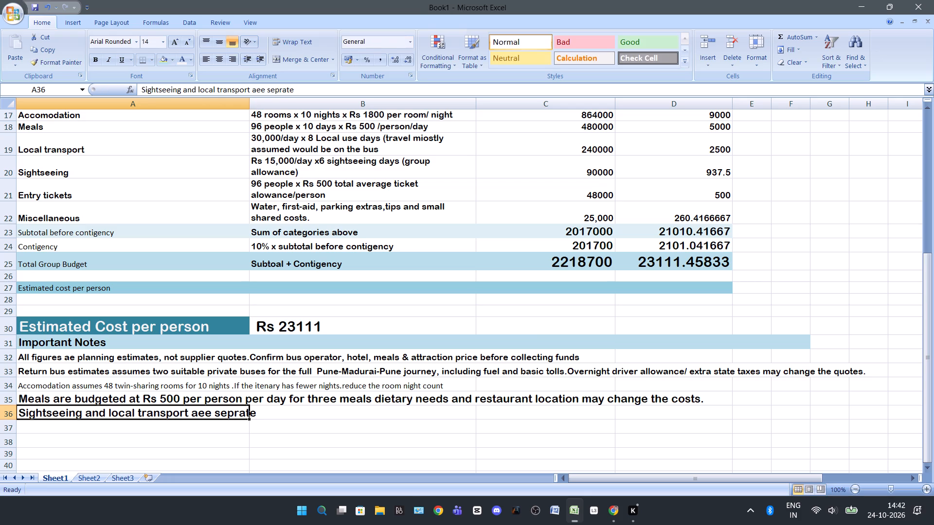
pyautogui.click(260, 89)
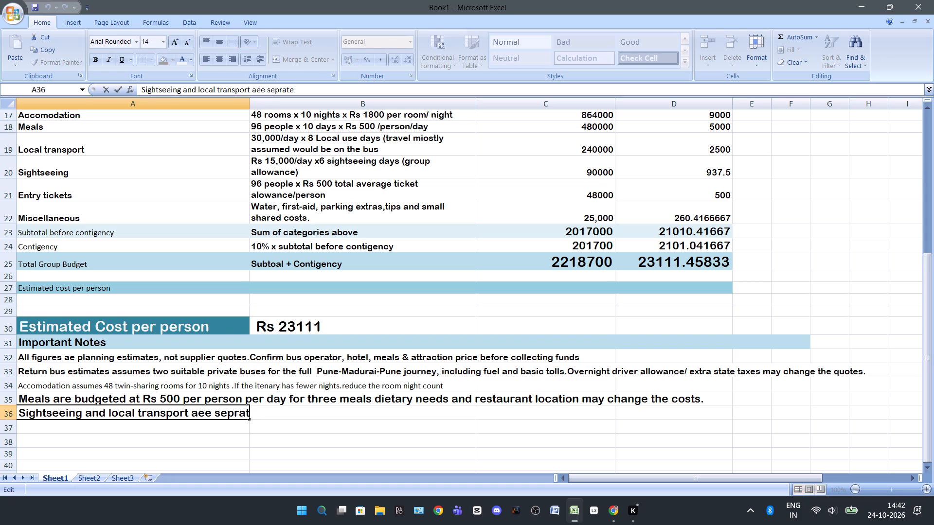
pyautogui.press('BackSpace')
pyautogui.press('r')
pyautogui.press('Right')
pyautogui.press('Right')
pyautogui.press('Right')
pyautogui.press('Right')
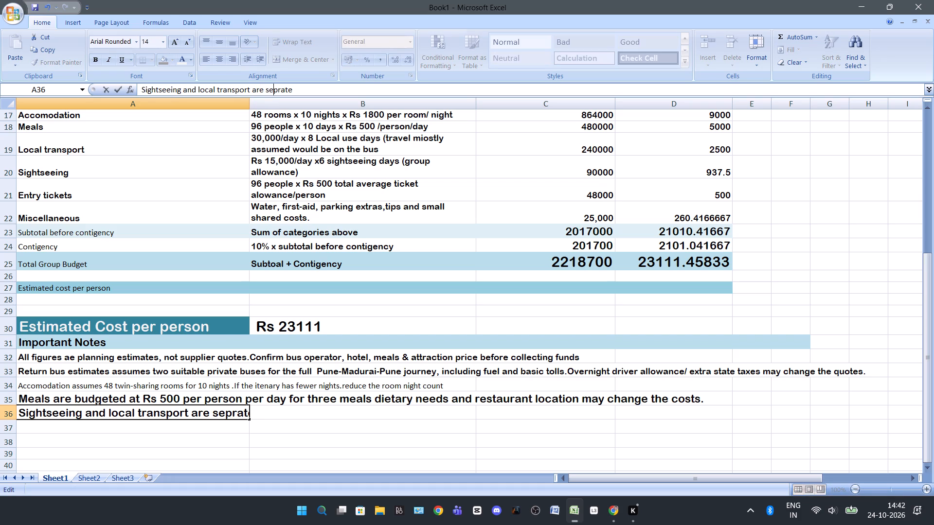
pyautogui.press('Right')
pyautogui.press('e')
pyautogui.press('Right')
pyautogui.press('Right')
pyautogui.press('Right')
pyautogui.press('Right')
pyautogui.press('Right')
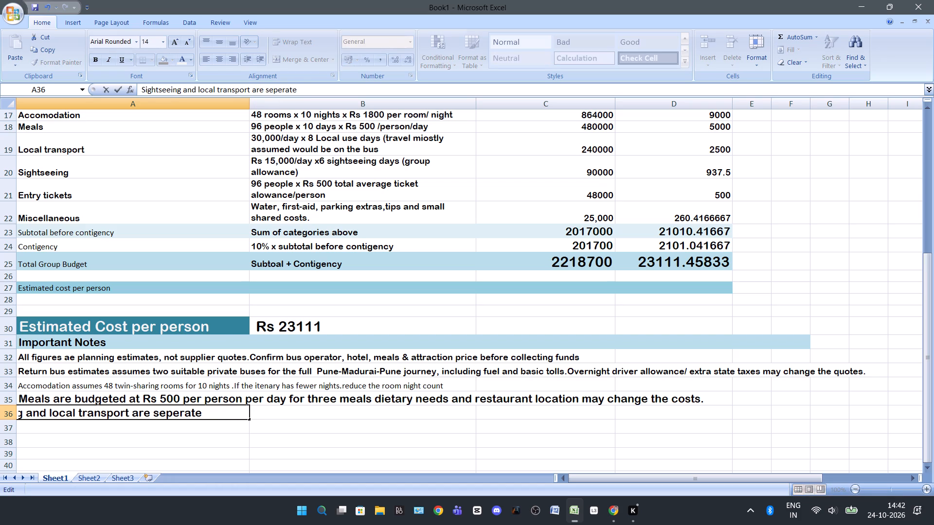
# Extend the A36 sightseeing and local transport note with "alowances to avoid counting".
pyautogui.press('space')
pyautogui.write('alowance')
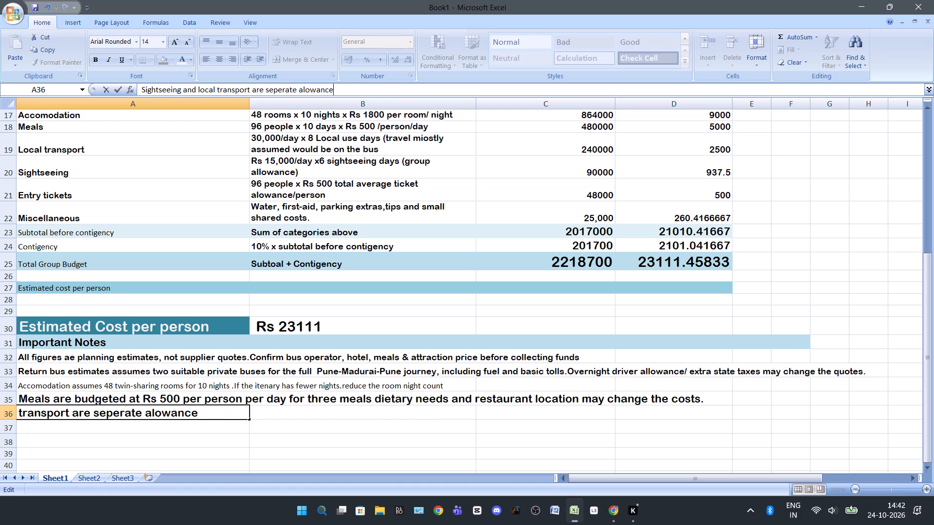
pyautogui.press('s')
pyautogui.press('space')
pyautogui.write('to avoid')
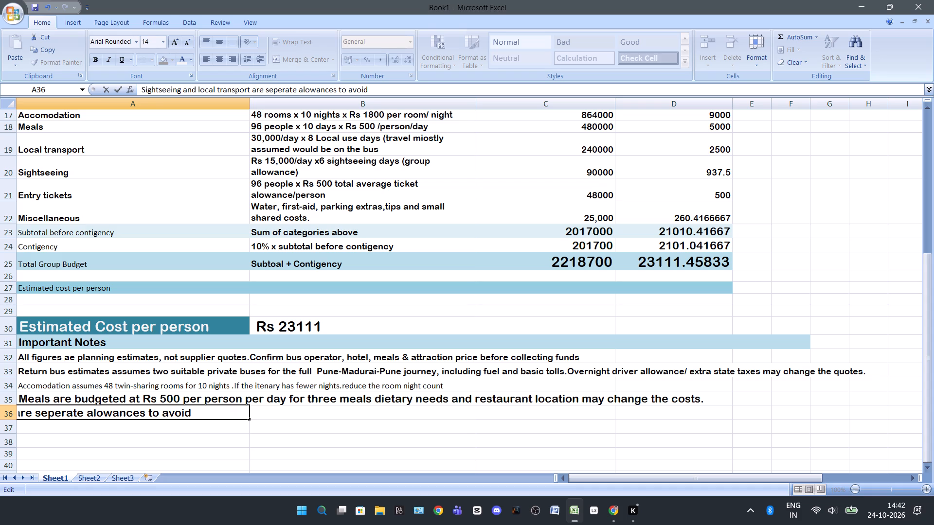
pyautogui.press('space')
pyautogui.write('countin')
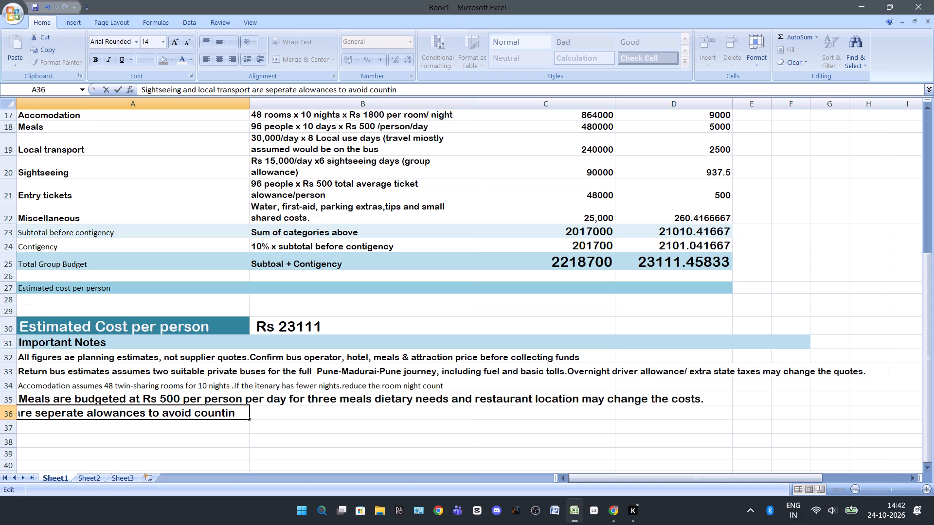
pyautogui.press('BackSpace')
pyautogui.press('BackSpace')
pyautogui.write('ing')
# Complete the first sentence of the A36 note with "attraction entry tickets twice.".
pyautogui.press('space')
pyautogui.write('attraction')
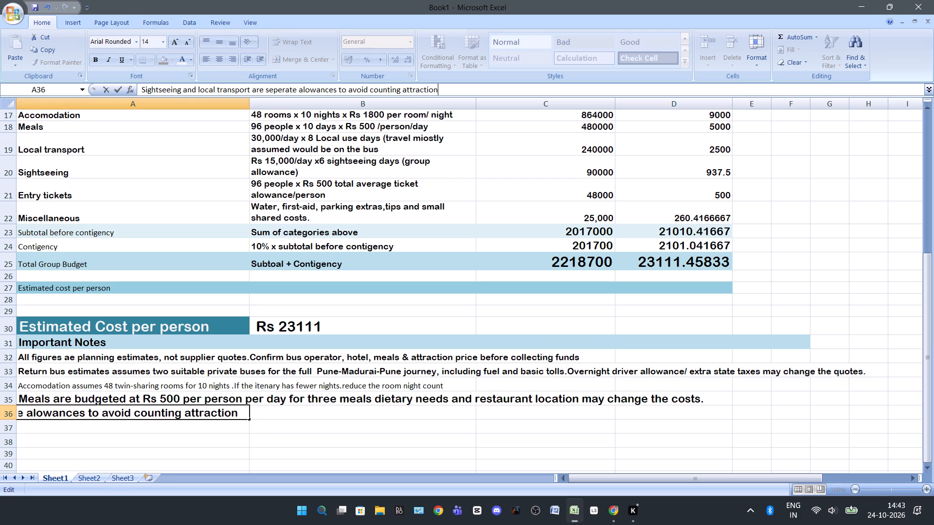
pyautogui.press('space')
pyautogui.write('entry')
pyautogui.press('space')
pyautogui.write('tickets')
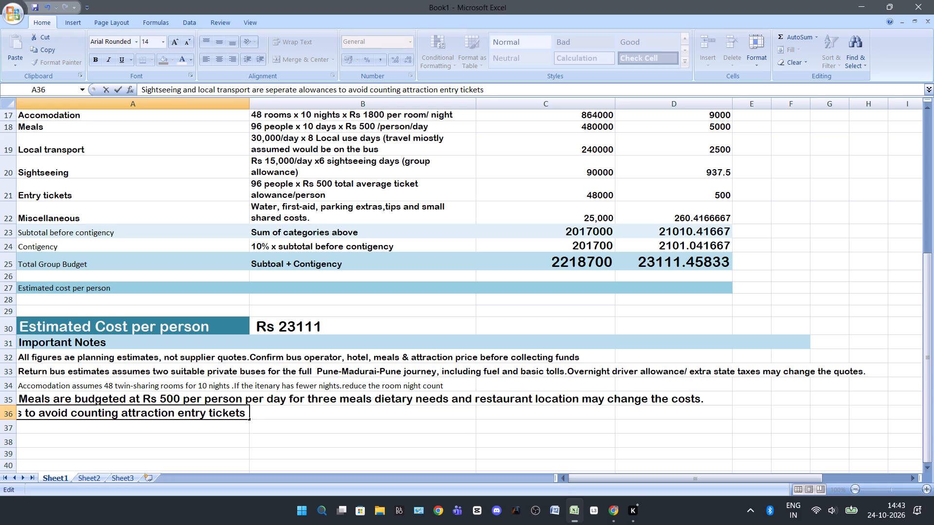
pyautogui.press('space')
pyautogui.write('twic')
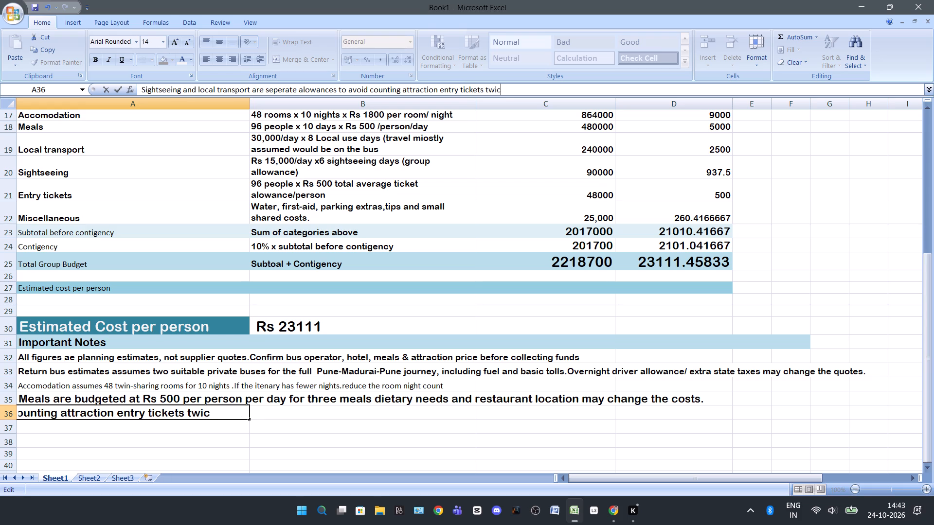
pyautogui.write('e.')
# Add a second sentence to the A36 note reading "Confirm which days need localvehicle".
pyautogui.write('con==')
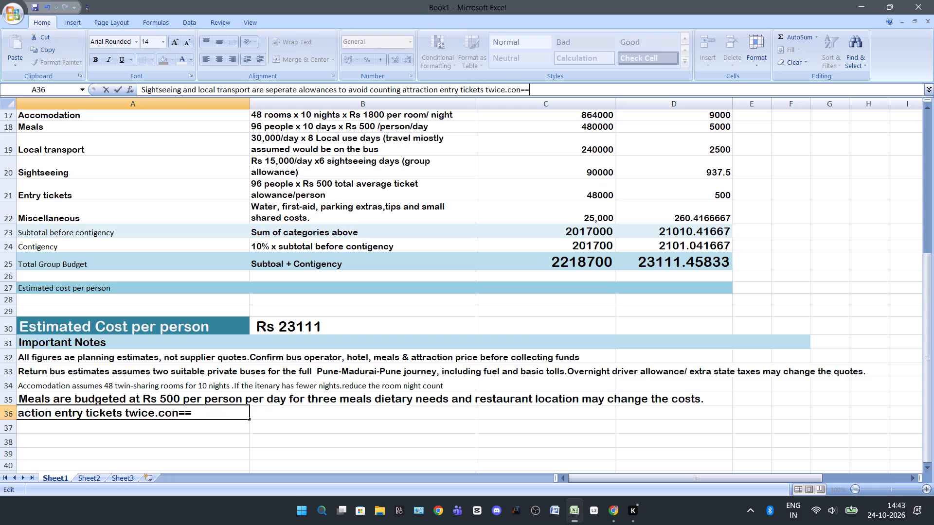
pyautogui.press('BackSpace')
pyautogui.press('BackSpace')
pyautogui.press('BackSpace')
pyautogui.press('BackSpace')
pyautogui.press('BackSpace')
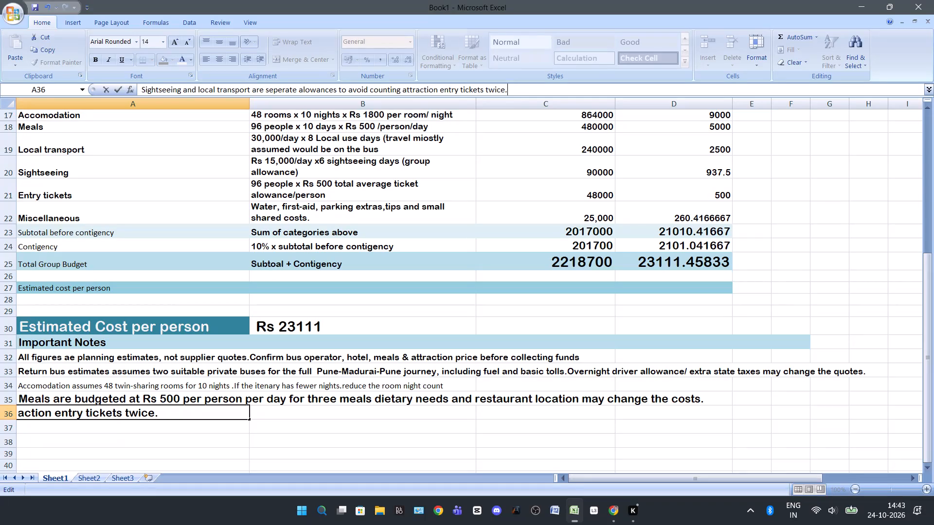
pyautogui.write('Confor')
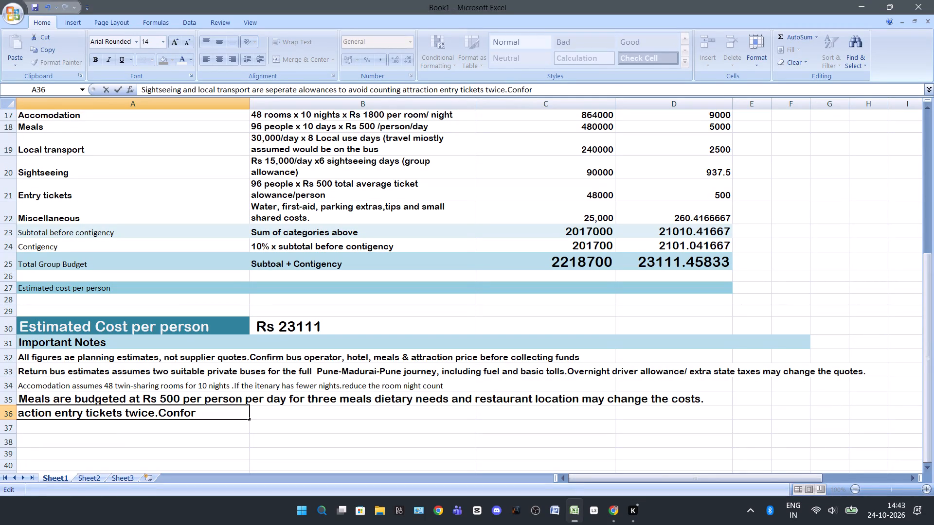
pyautogui.press('BackSpace')
pyautogui.press('BackSpace')
pyautogui.write('irm which days need localvehicle')
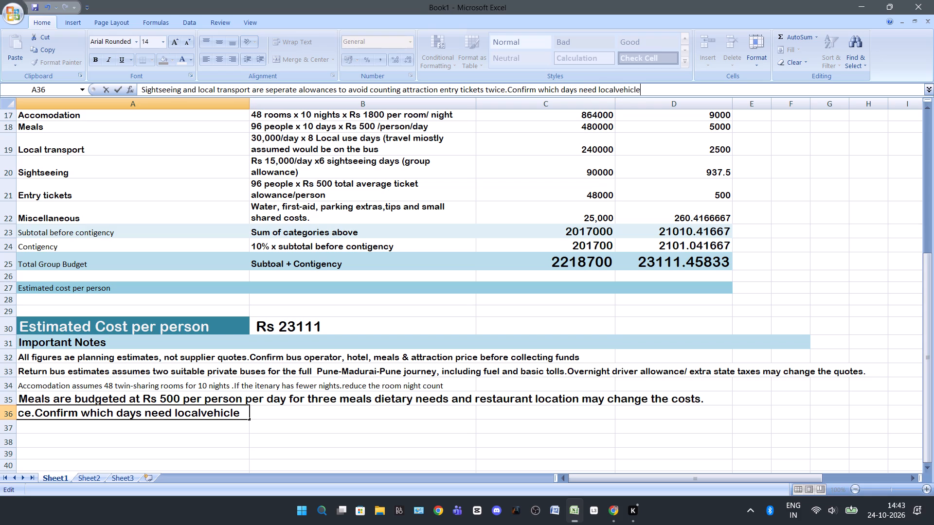
# Insert the missing space between "local" and "vehicle" in the A36 note and commit the entry.
pyautogui.press('Left')
pyautogui.press('Left')
pyautogui.press('Left')
pyautogui.press('Left')
pyautogui.press('Left')
pyautogui.press('Left')
pyautogui.press('Left')
pyautogui.press('space')
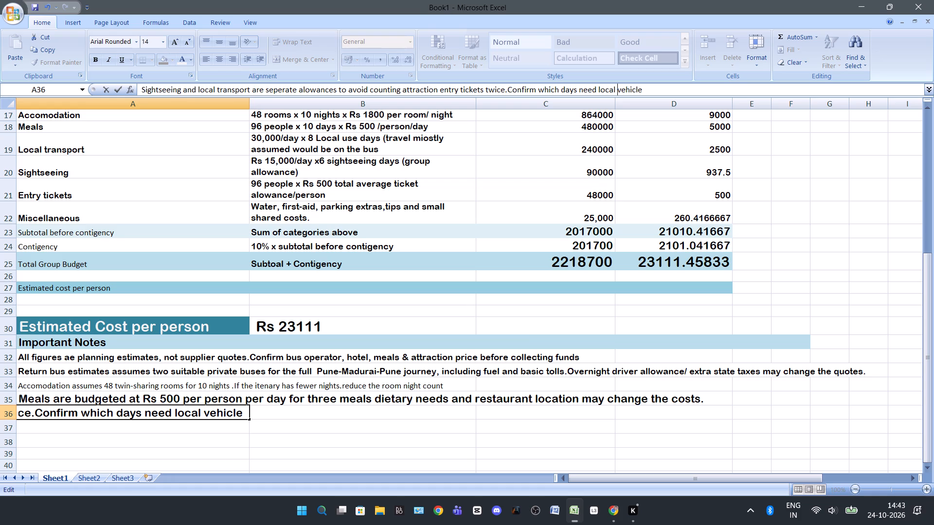
pyautogui.press('Down')
pyautogui.press('Return')
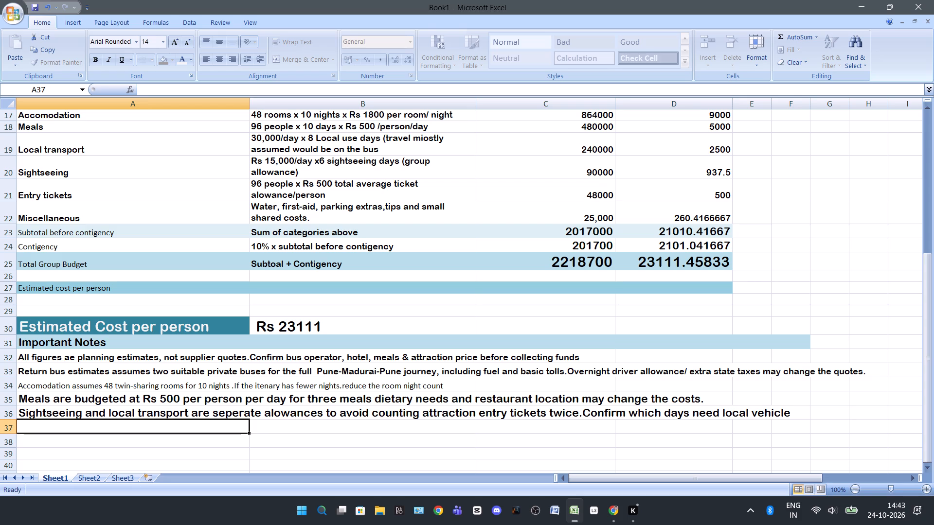
# Enter a note in A37 reading "Suggested trip structure : Day 1 Outbound Travel Day ;".
pyautogui.write('Suggested')
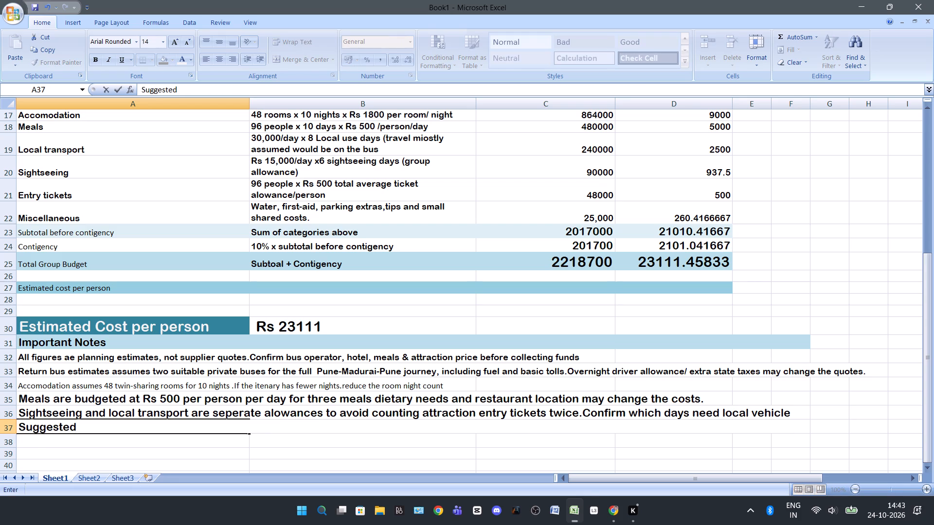
pyautogui.press('space')
pyautogui.write('trip structure')
pyautogui.press('space')
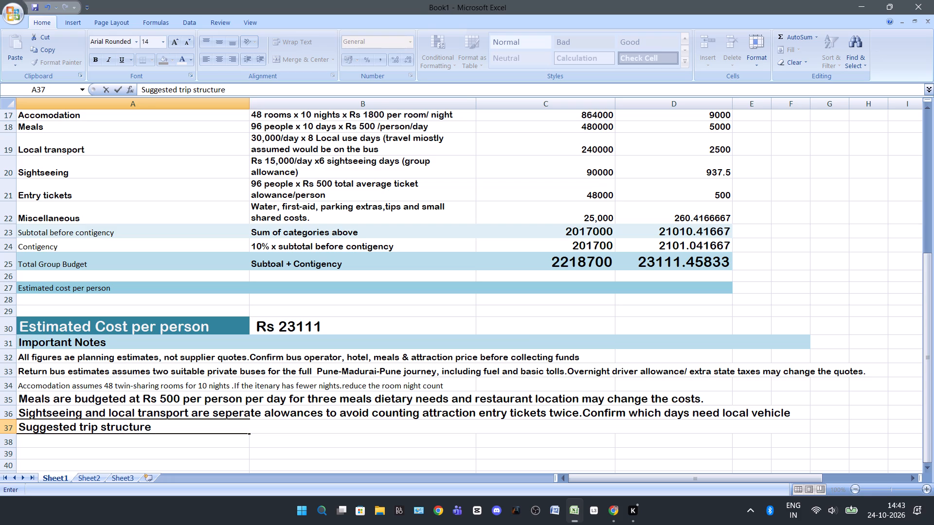
pyautogui.hotkey('shift', ':')
pyautogui.press('space')
pyautogui.write('Day 1')
pyautogui.press('space')
pyautogui.write('OUtbound Travel')
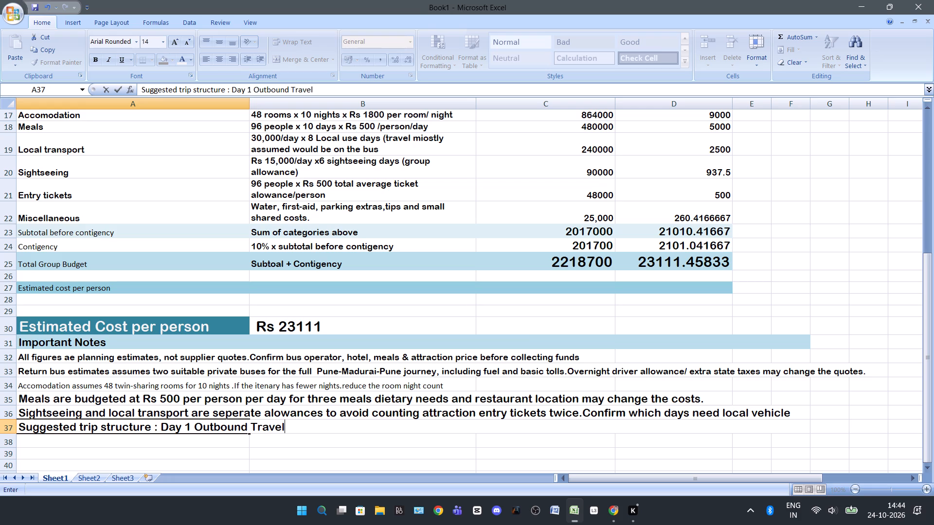
pyautogui.press('space')
pyautogui.write('Day')
pyautogui.press('space')
pyautogui.press(';')
pyautogui.press('Down')
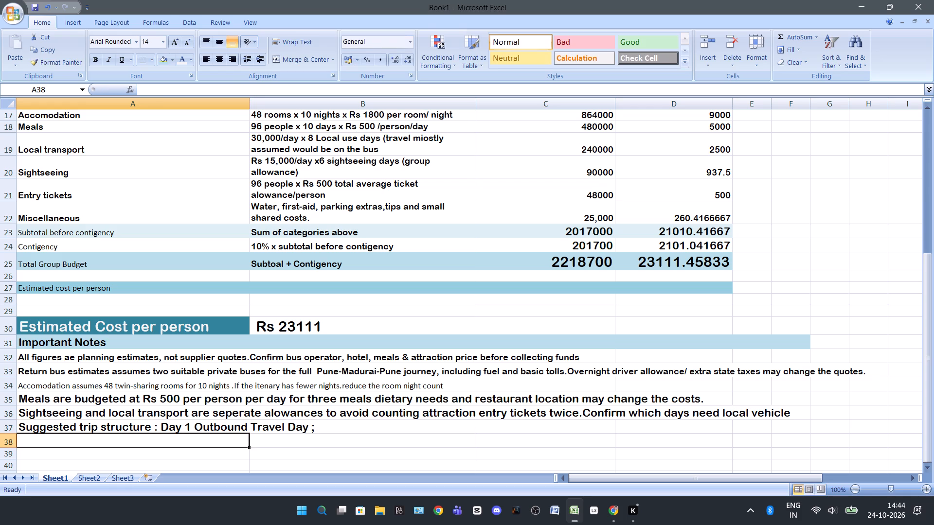
# Start the continuation of the suggested trip structure in cell B37 with the text "Day 2to8".
pyautogui.press('BackSpace')
pyautogui.press('Up')
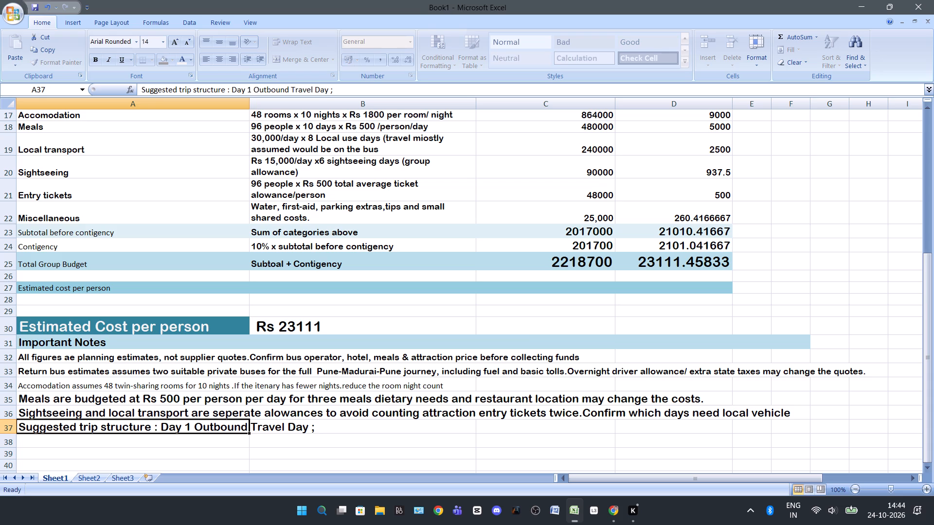
pyautogui.click(311, 432)
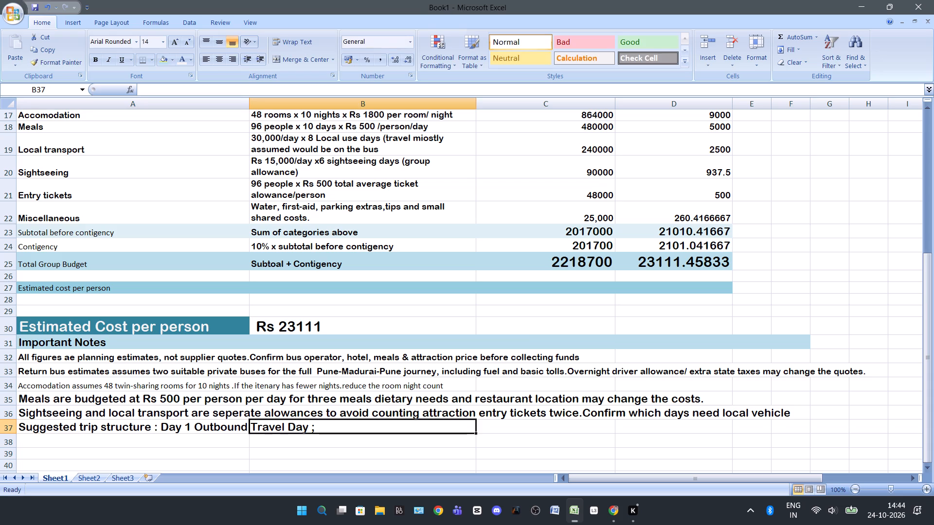
pyautogui.doubleClick(318, 426)
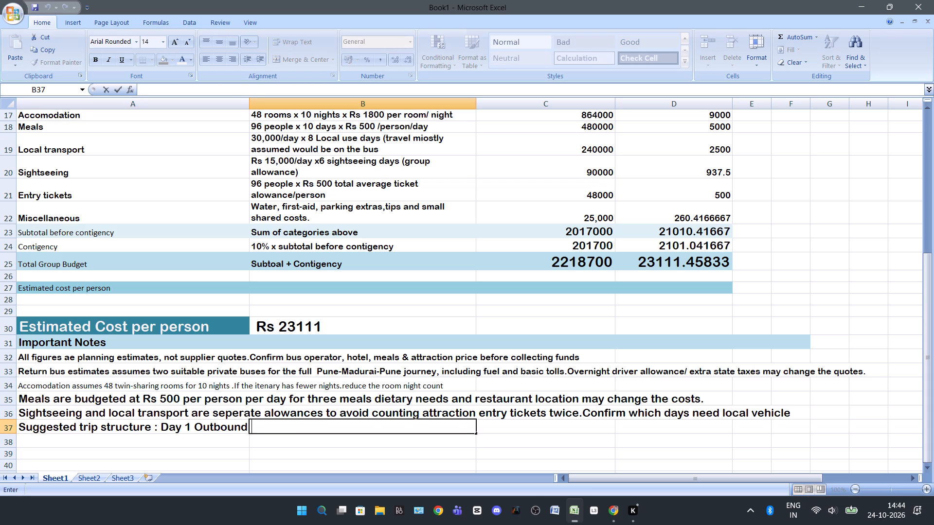
pyautogui.press('space')
pyautogui.write('Day 2')
pyautogui.hotkey('shift', ':')
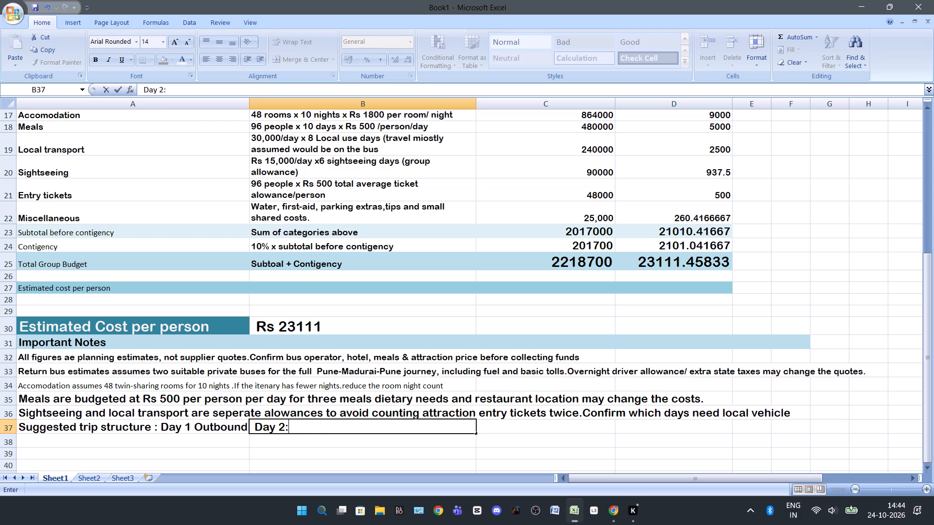
pyautogui.press('BackSpace')
pyautogui.press('-')
pyautogui.press('8')
pyautogui.press('BackSpace')
pyautogui.press('BackSpace')
pyautogui.write('to')
pyautogui.hotkey('shift', '*')
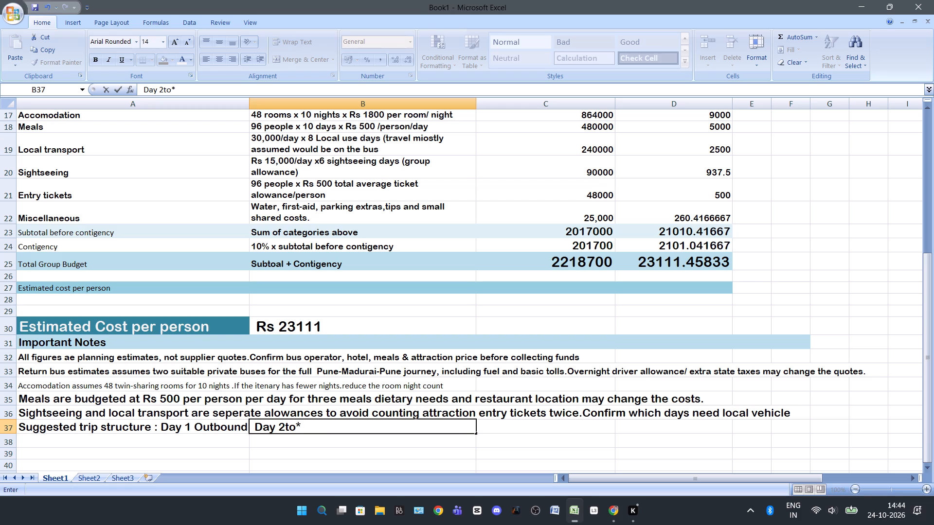
pyautogui.press('BackSpace')
pyautogui.press('8')
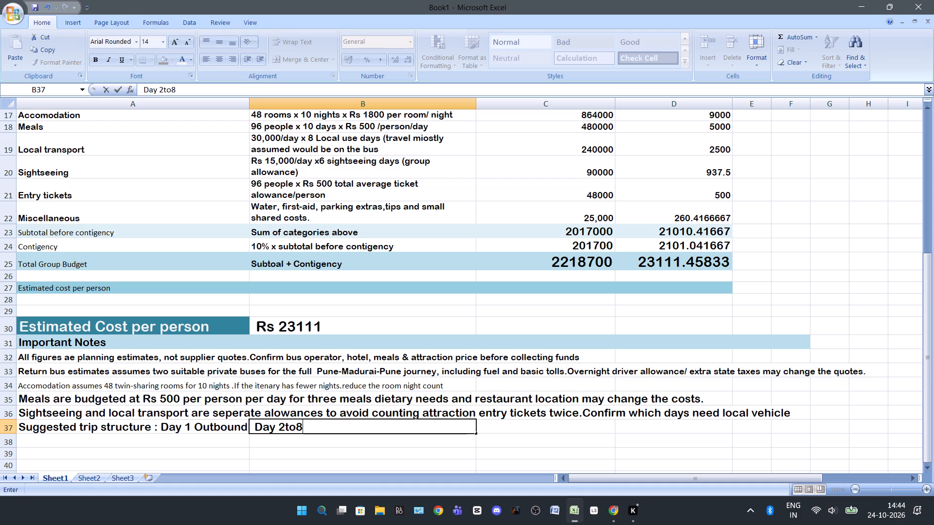
# Insert the missing spaces in the B37 entry so it reads "Day 2 to 8".
pyautogui.click(285, 426)
pyautogui.press('space')
pyautogui.click(300, 424)
pyautogui.press('space')
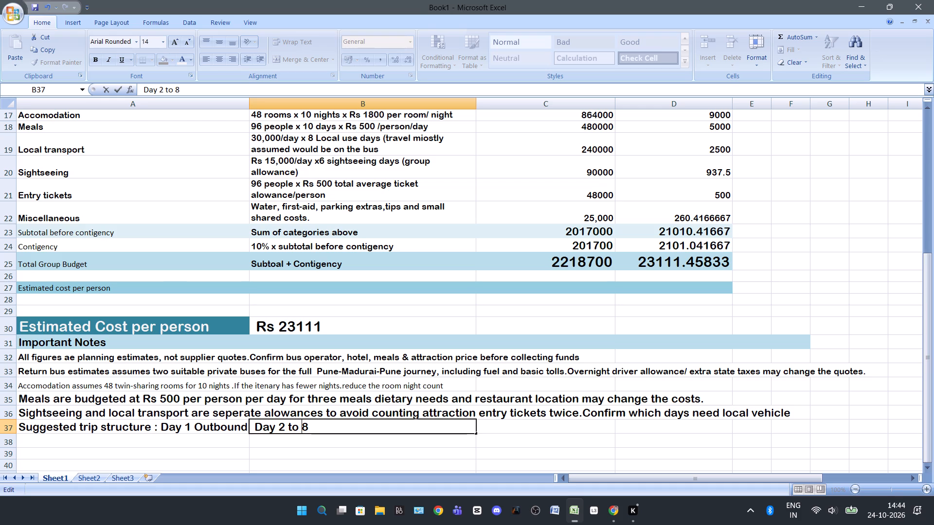
# Continue the B37 entry after "Day 2 to 8" with "Madurai and nearby sightseeing".
pyautogui.click(320, 430)
pyautogui.press('space')
pyautogui.write('Madurai')
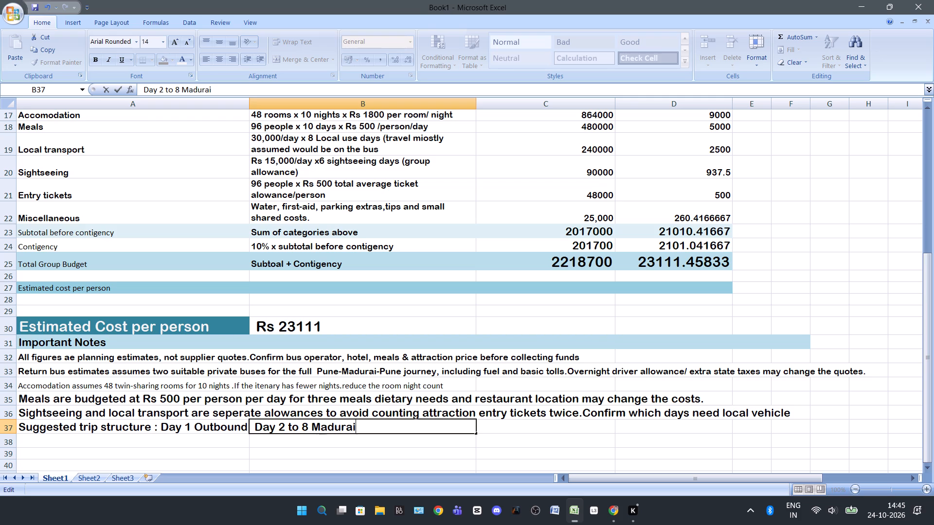
pyautogui.press('space')
pyautogui.write('and nearby')
pyautogui.press('space')
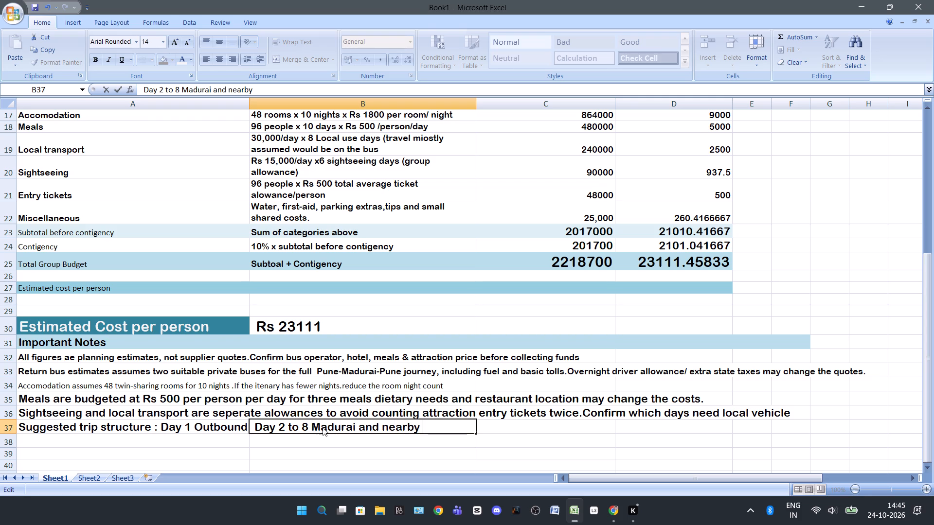
pyautogui.write('sightseeing')
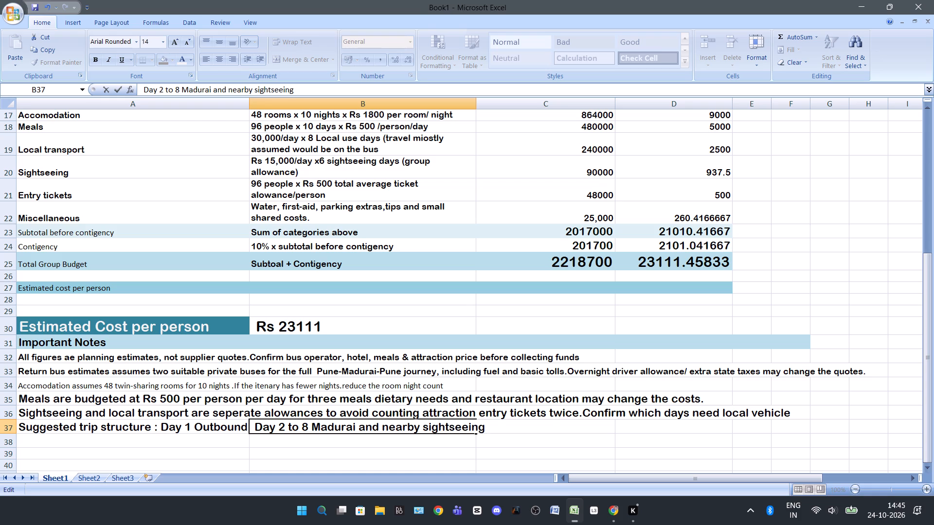
# Add "Day 9: Return journey begins" to the B37 entry after the sightseeing text.
pyautogui.press('space')
pyautogui.write('Day')
pyautogui.press('space')
pyautogui.press('9')
pyautogui.write('Re')
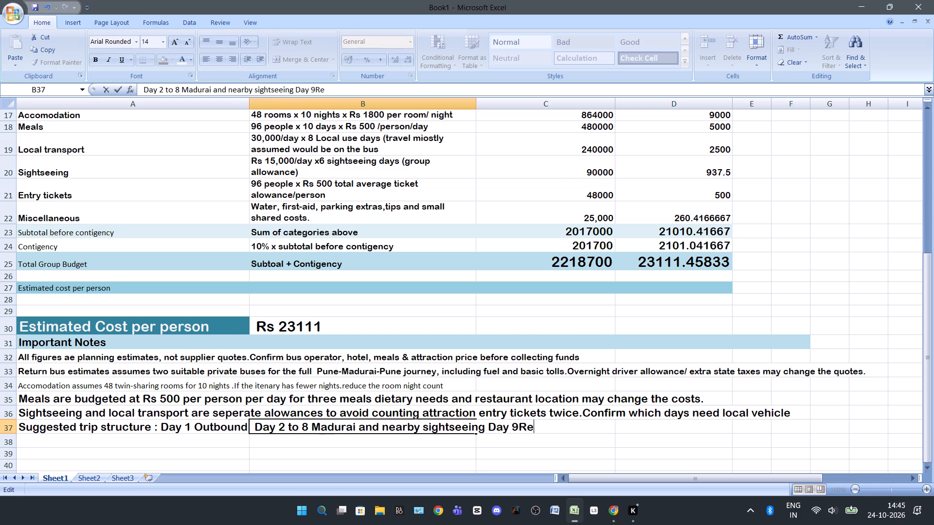
pyautogui.press('BackSpace')
pyautogui.press('BackSpace')
pyautogui.press('BackSpace')
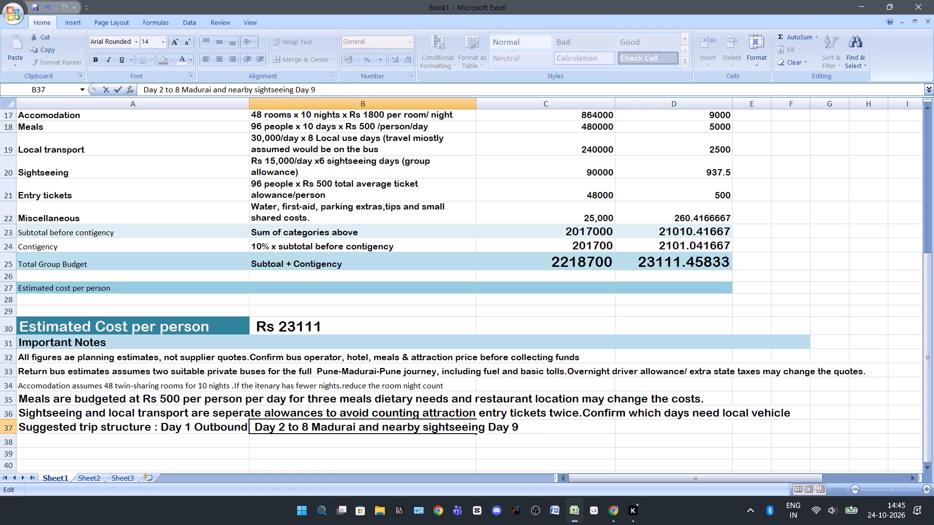
pyautogui.hotkey('shift', '"')
pyautogui.press('BackSpace')
pyautogui.press('BackSpace')
pyautogui.hotkey('shift', ':')
pyautogui.press('space')
pyautogui.write('Return journey begins')
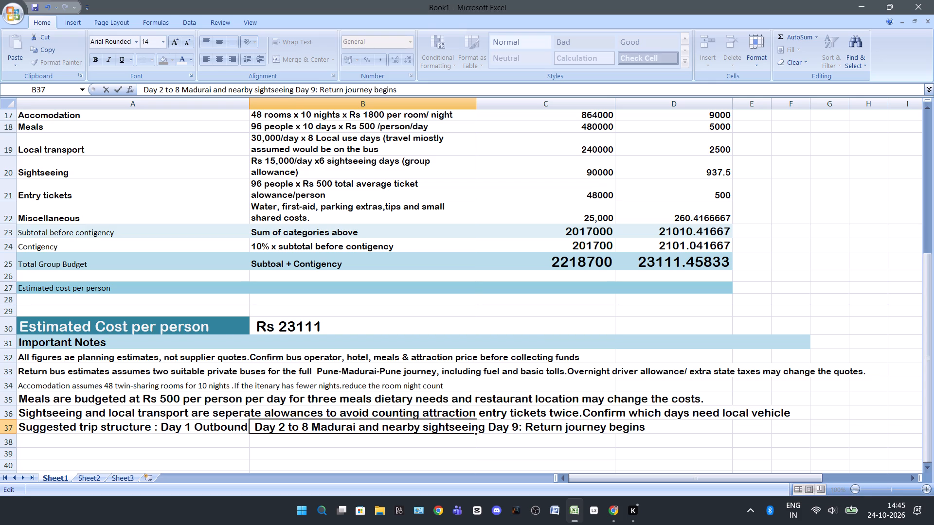
# Finish the B37 trip structure text with "Day 10:Arrival".
pyautogui.press('space')
pyautogui.write('Day')
pyautogui.press('space')
pyautogui.write('10')
pyautogui.hotkey('shift', ':')
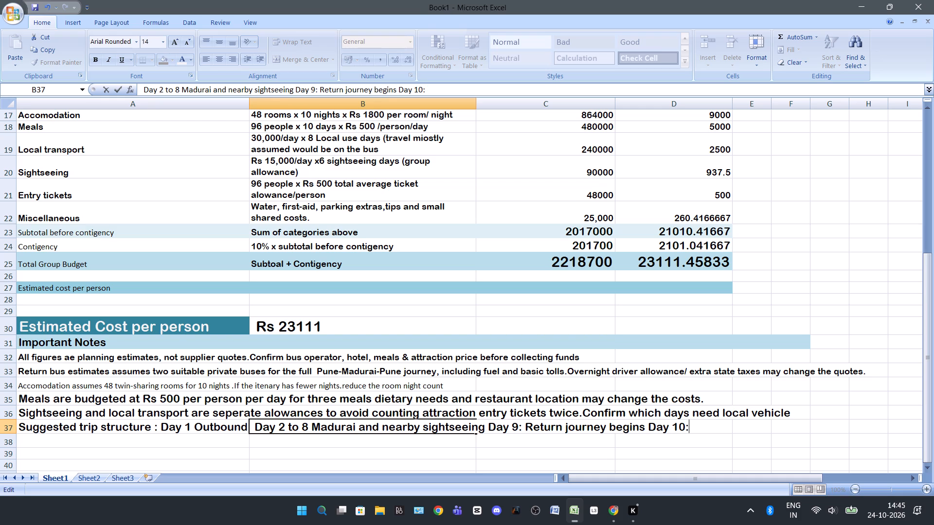
pyautogui.write('Arrival')
pyautogui.press('space')
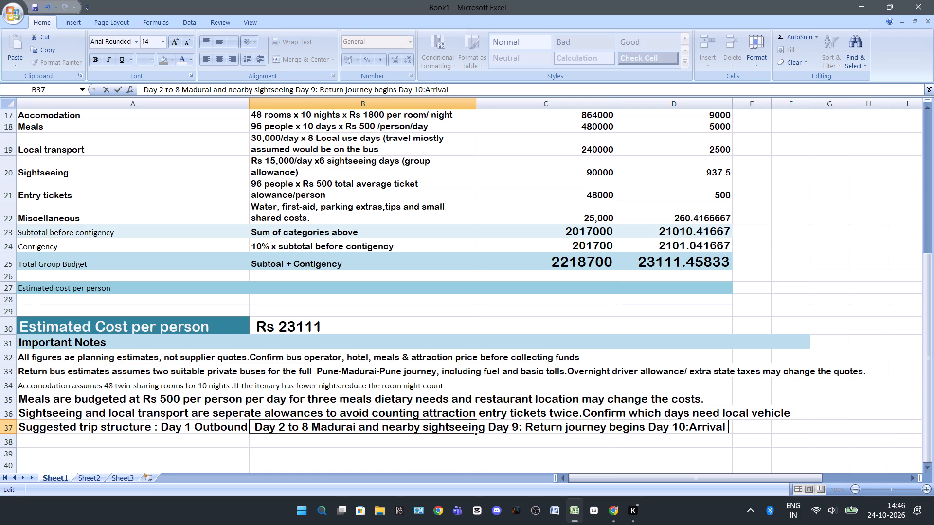
pyautogui.press('.')
pyautogui.press('BackSpace')
# Change the font of the accommodation note in row 34 to Arial Rounded MT Bold.
pyautogui.moveTo(28, 384); pyautogui.dragTo(262, 383)
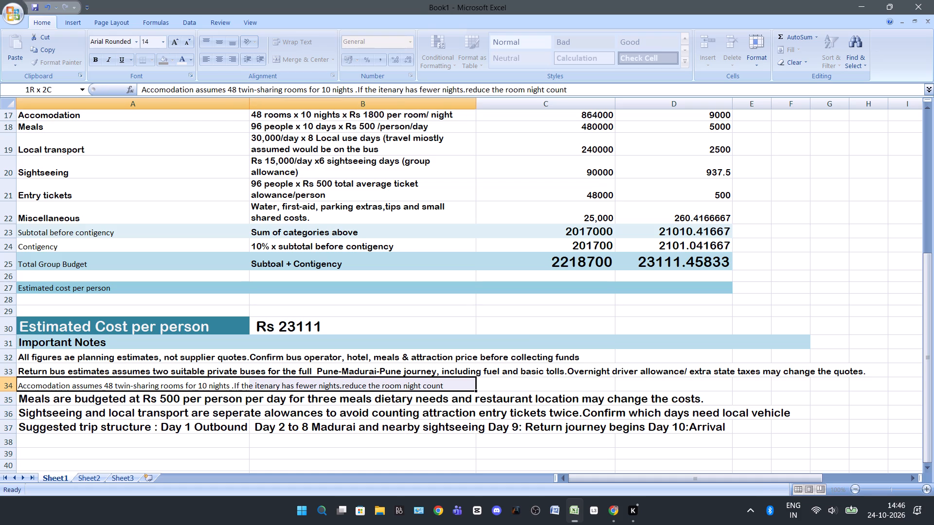
pyautogui.moveTo(262, 383); pyautogui.dragTo(374, 378)
pyautogui.click(135, 40)
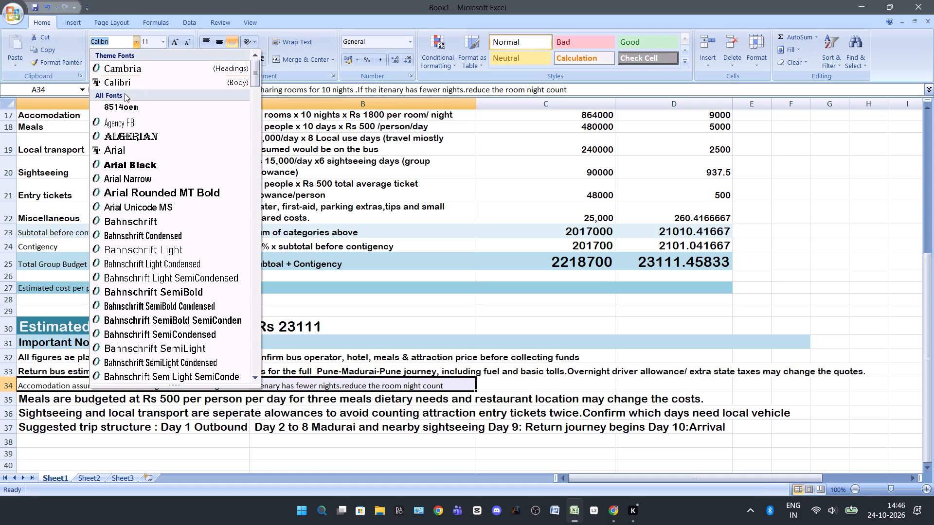
pyautogui.click(143, 191)
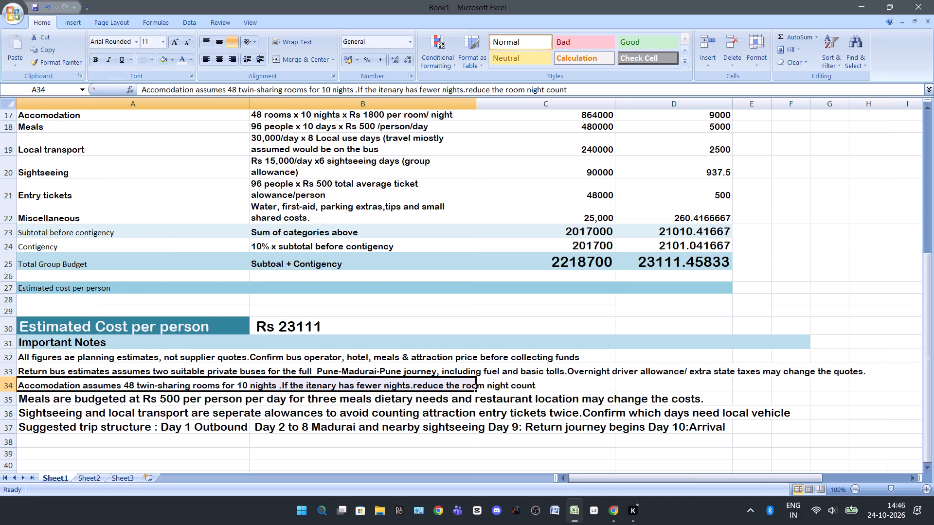
# Set the font size of the meals, sightseeing and trip structure notes in rows 35 to 37 to 11.
pyautogui.moveTo(46, 401); pyautogui.dragTo(670, 421)
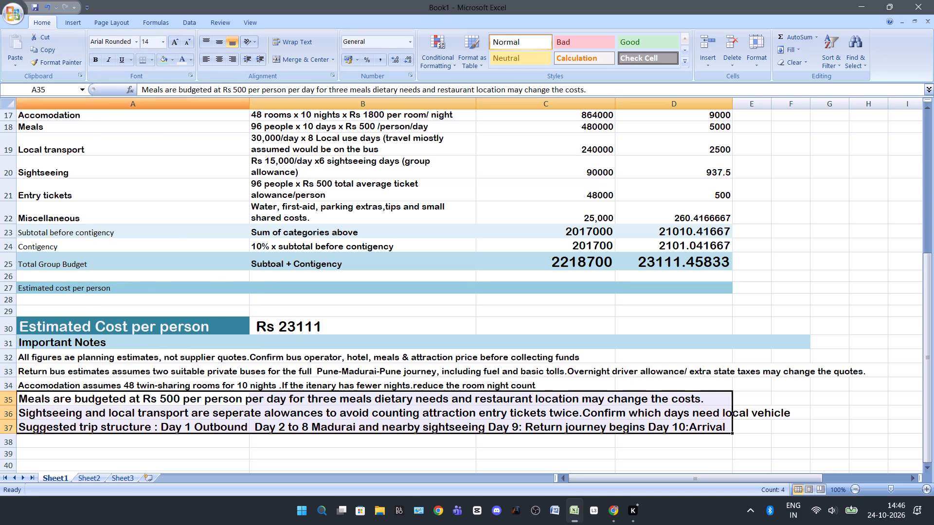
pyautogui.click(165, 41)
pyautogui.click(154, 85)
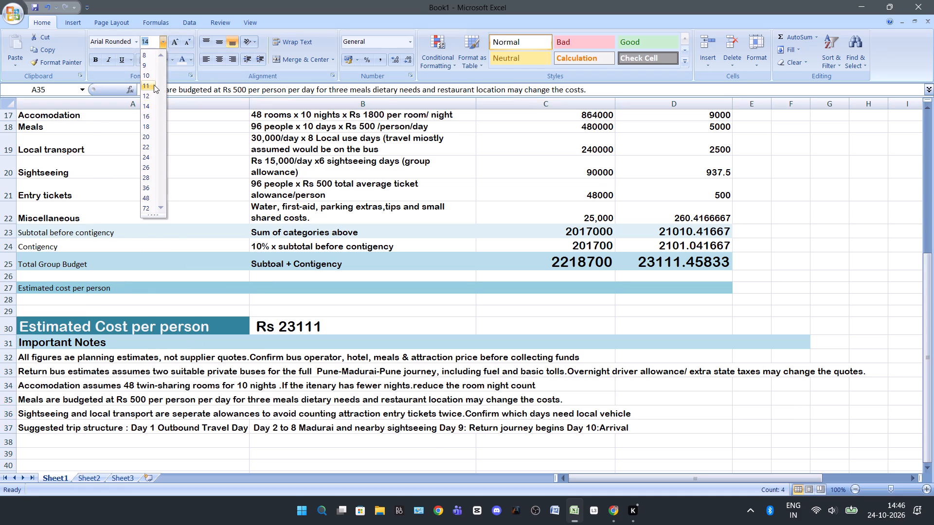
pyautogui.click(271, 455)
# Move the Important Notes block from A31:D37 down one row so it starts at A32.
pyautogui.scroll(-2, 182, 439)
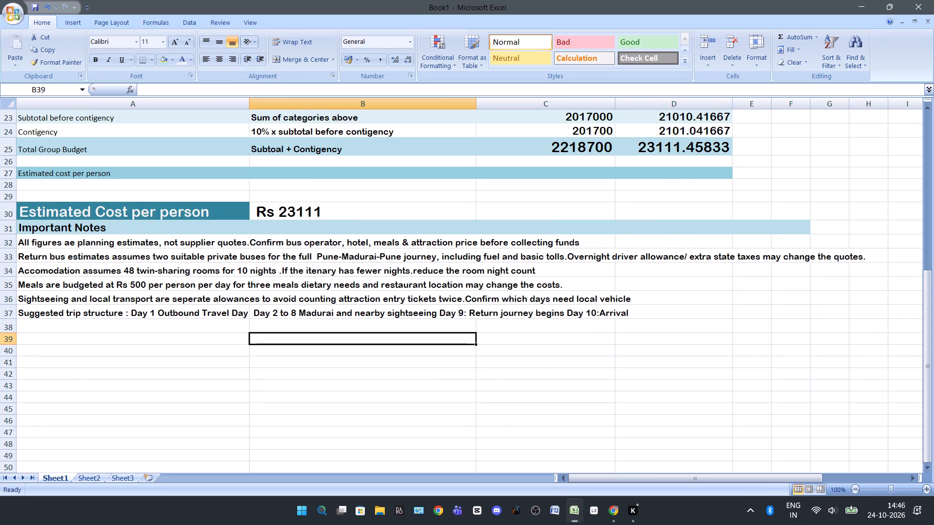
pyautogui.moveTo(34, 227); pyautogui.dragTo(629, 311)
pyautogui.hotkey('ctrl', 'x')
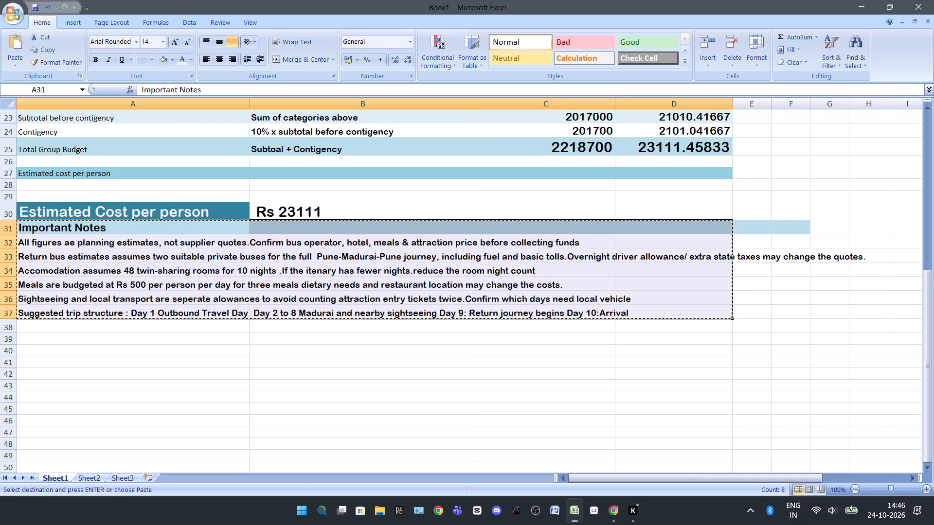
pyautogui.click(156, 244)
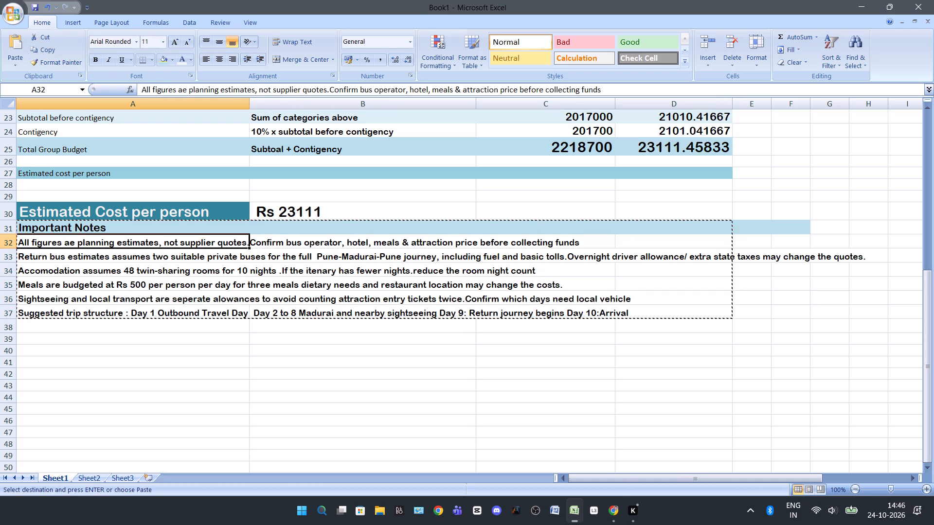
pyautogui.hotkey('ctrl', 'v')
pyautogui.click(177, 379)
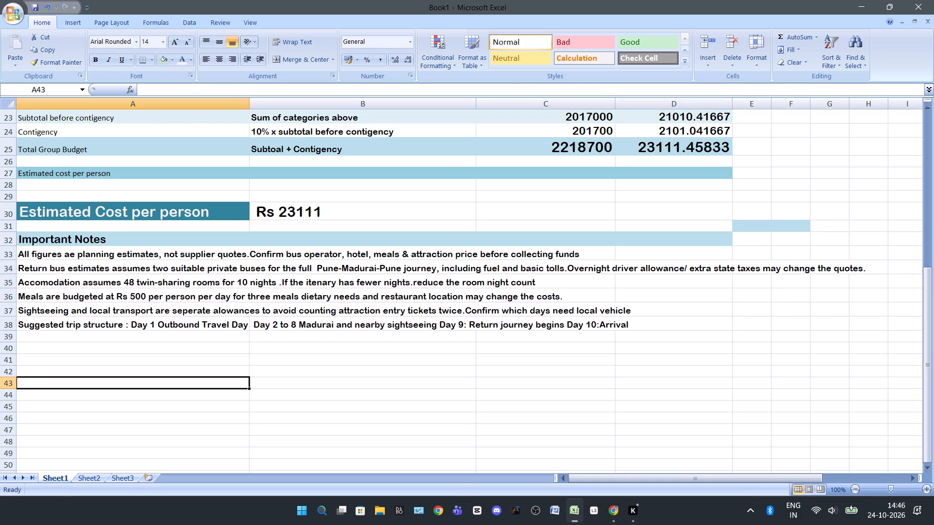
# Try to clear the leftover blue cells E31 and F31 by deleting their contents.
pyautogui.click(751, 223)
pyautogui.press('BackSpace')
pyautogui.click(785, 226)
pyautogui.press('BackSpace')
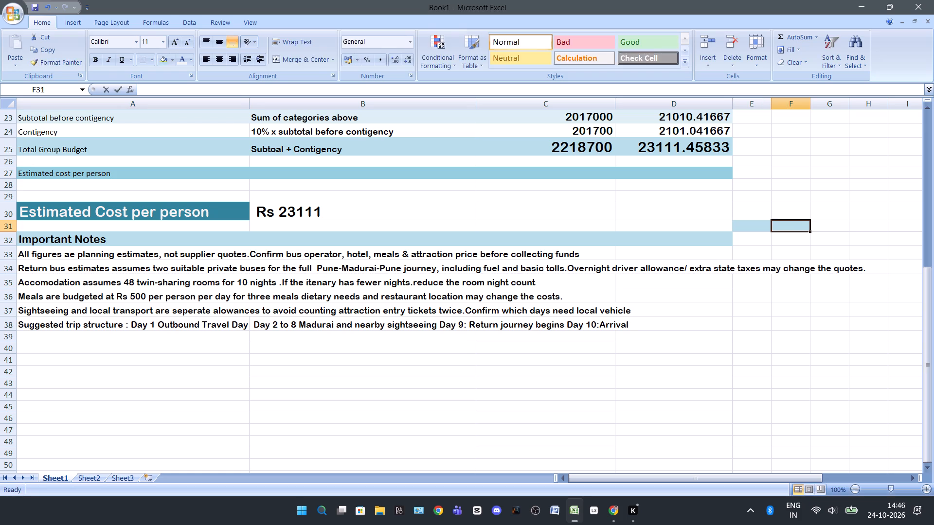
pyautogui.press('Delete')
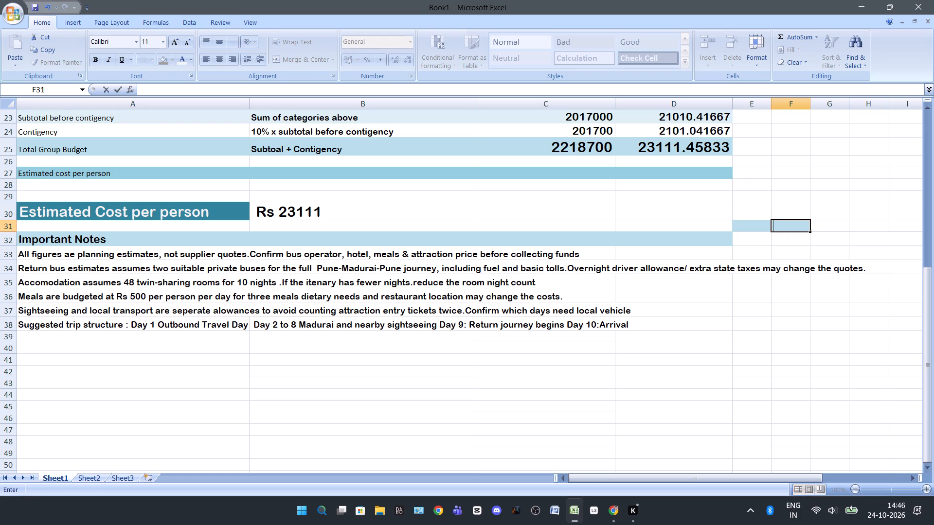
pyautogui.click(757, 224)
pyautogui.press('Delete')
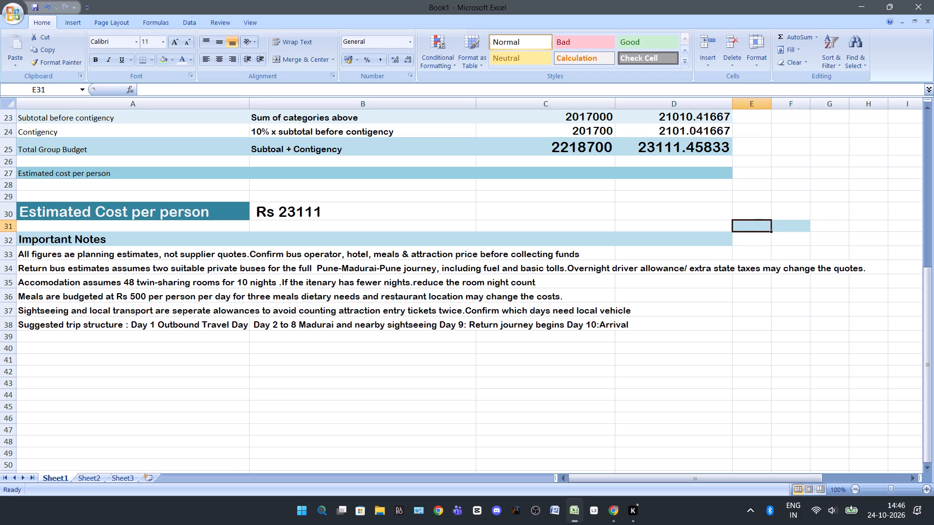
# Fill cells E32:F32 with the same light blue as the Important Notes header row.
pyautogui.moveTo(740, 237); pyautogui.dragTo(798, 235)
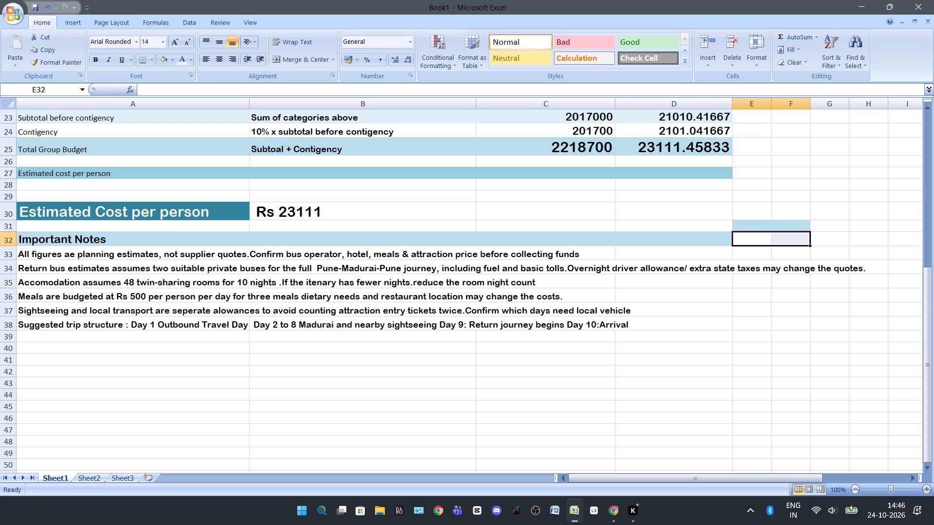
pyautogui.click(164, 60)
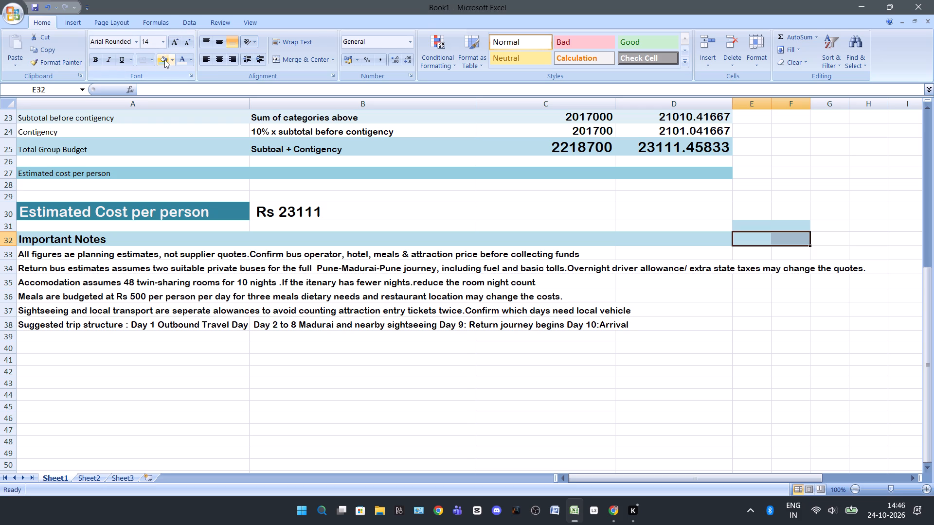
pyautogui.click(757, 234)
# Change the leftover light blue fill of cells E31 and F31 to white.
pyautogui.click(763, 227)
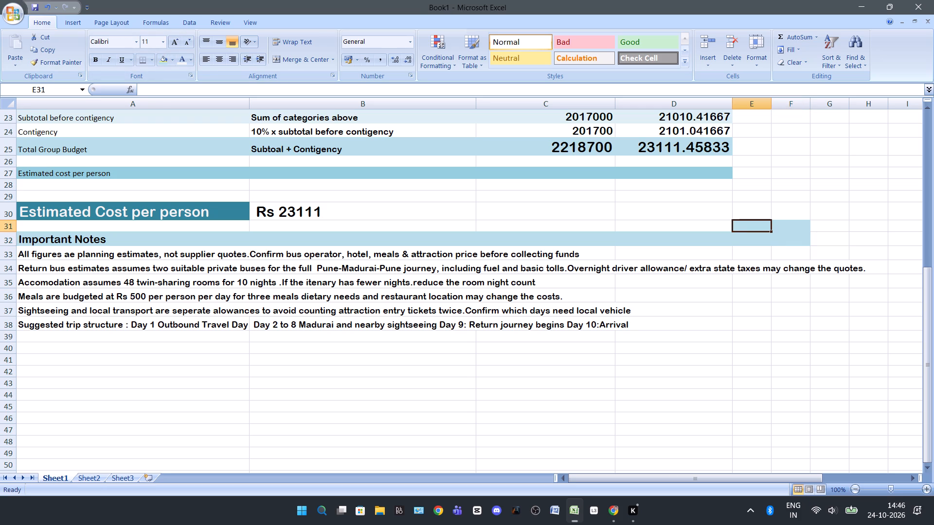
pyautogui.press('Delete')
pyautogui.click(761, 224)
pyautogui.click(171, 55)
pyautogui.click(162, 84)
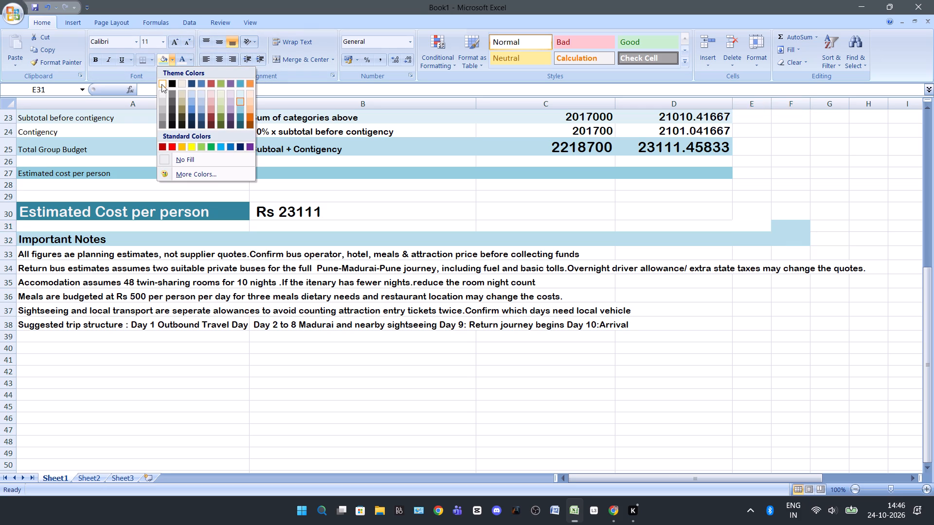
pyautogui.click(788, 226)
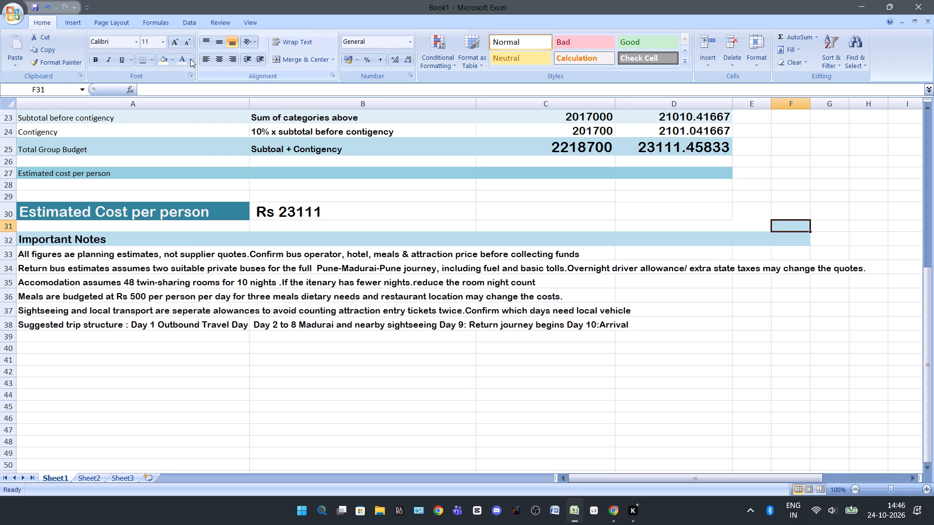
pyautogui.click(168, 58)
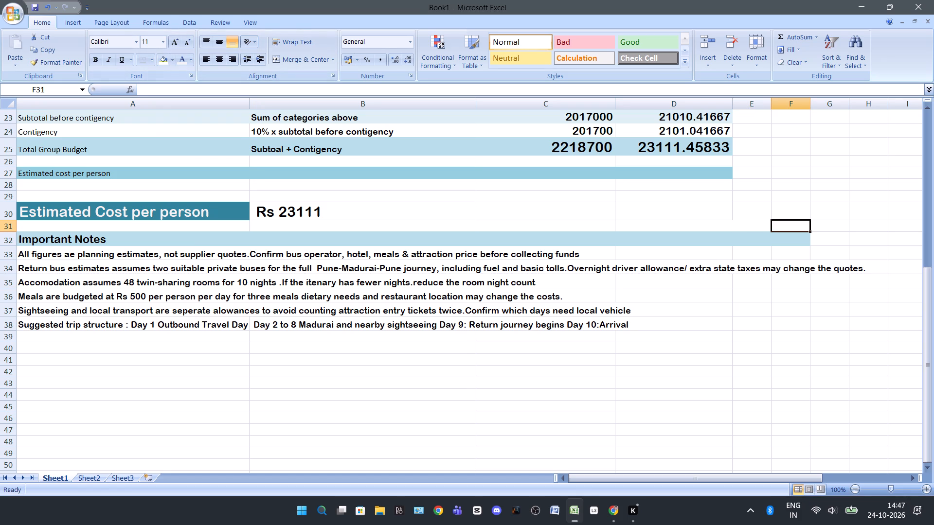
pyautogui.click(657, 328)
pyautogui.click(599, 338)
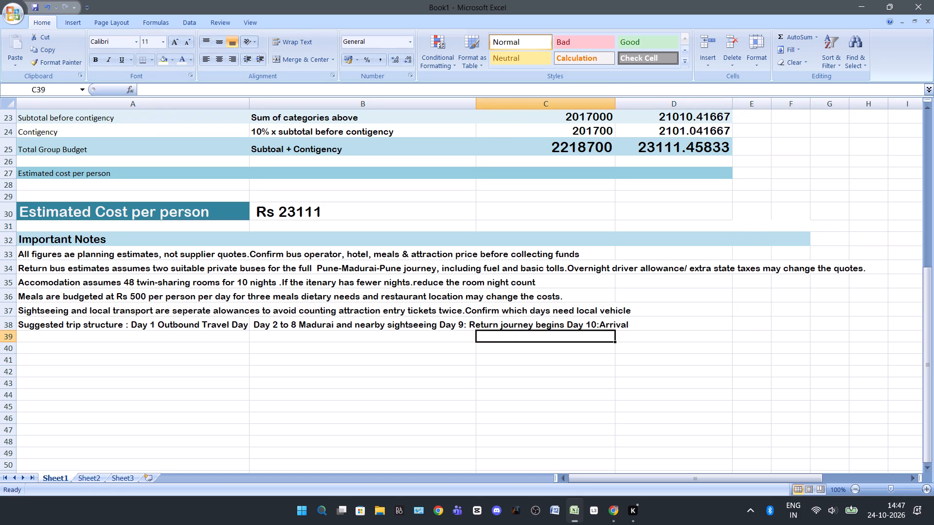
# Move the Important Notes block from A32:H38 down one row so it starts at A33.
pyautogui.moveTo(22, 240); pyautogui.dragTo(25, 240)
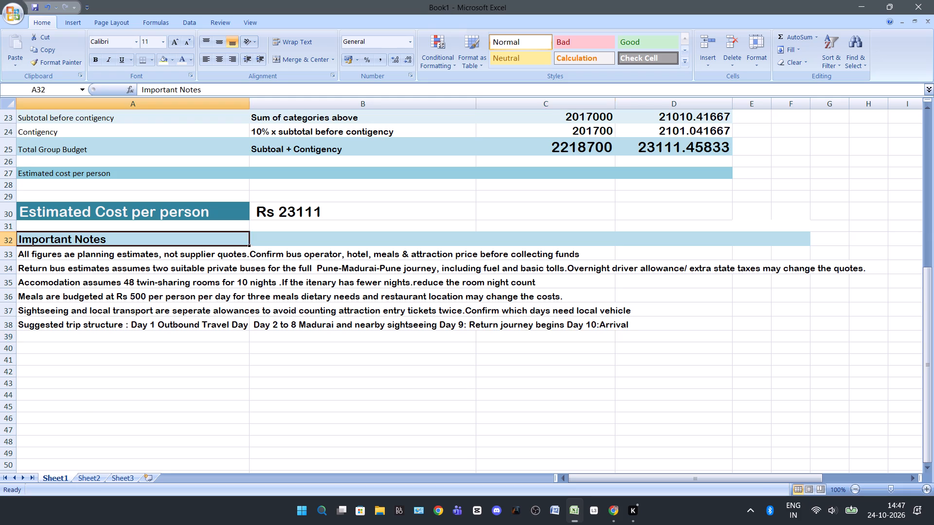
pyautogui.moveTo(25, 240); pyautogui.dragTo(858, 328)
pyautogui.hotkey('ctrl', 'x')
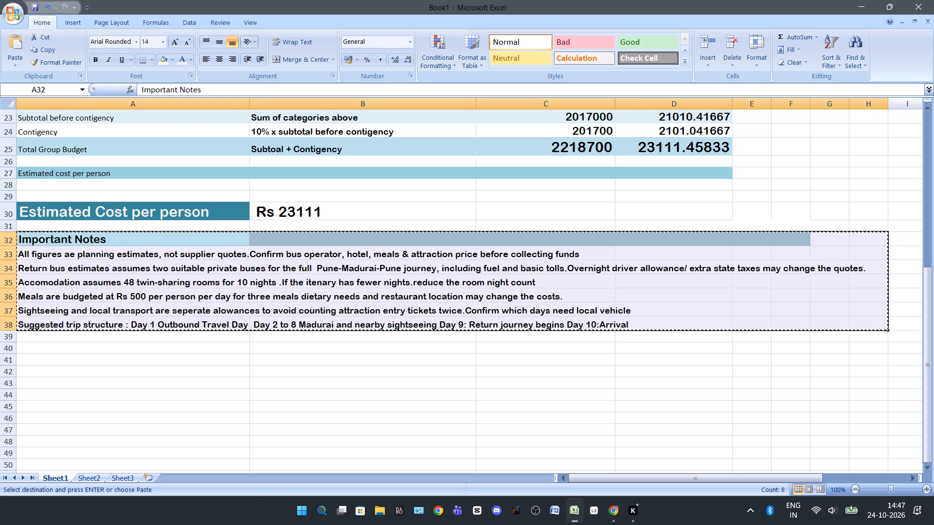
pyautogui.click(521, 251)
pyautogui.click(47, 255)
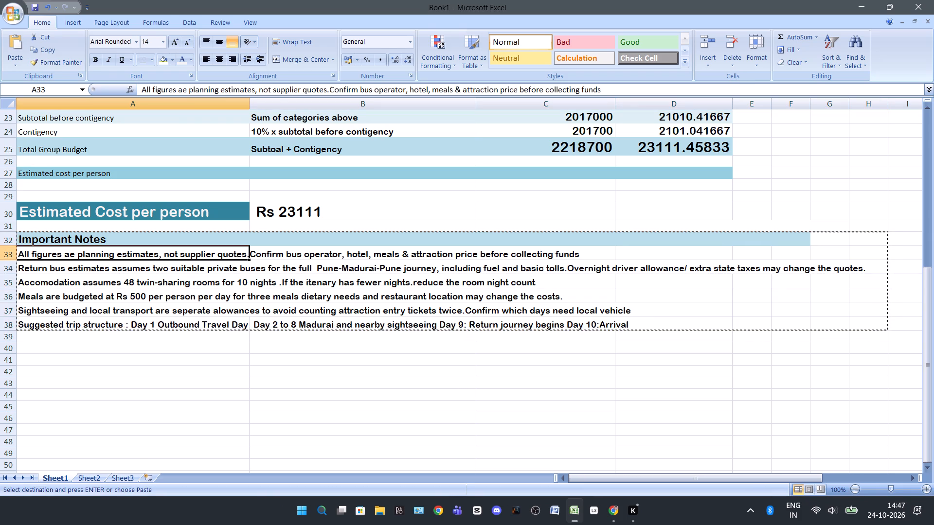
pyautogui.hotkey('ctrl', 'v')
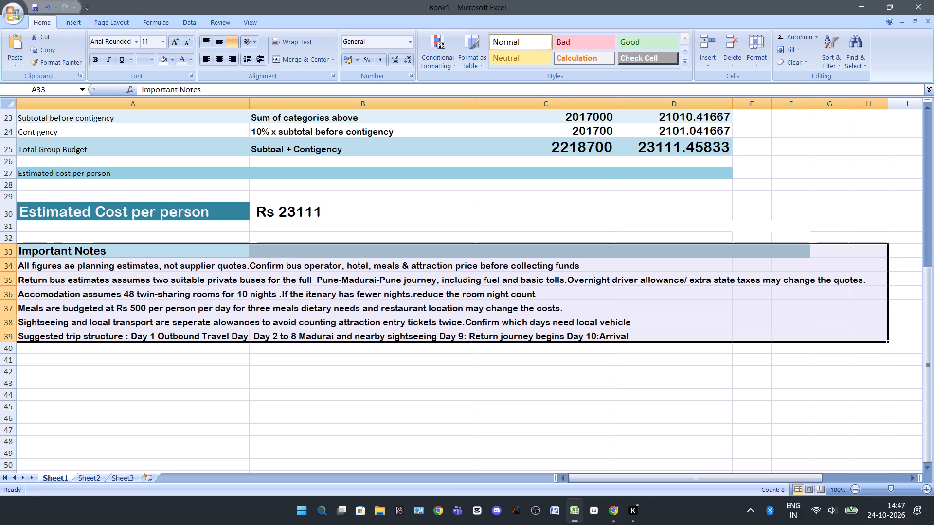
pyautogui.click(257, 379)
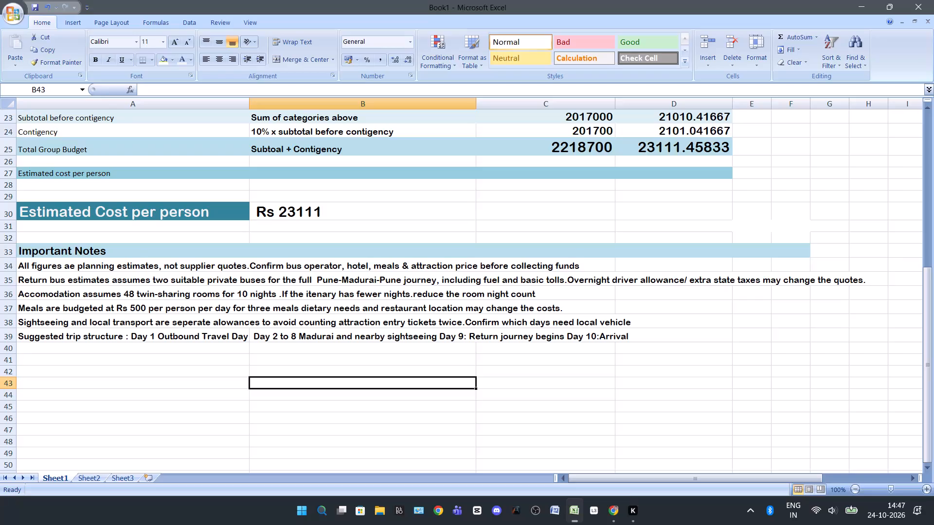
# Rename the Sheet1 worksheet as "Sum Total".
pyautogui.click(37, 360)
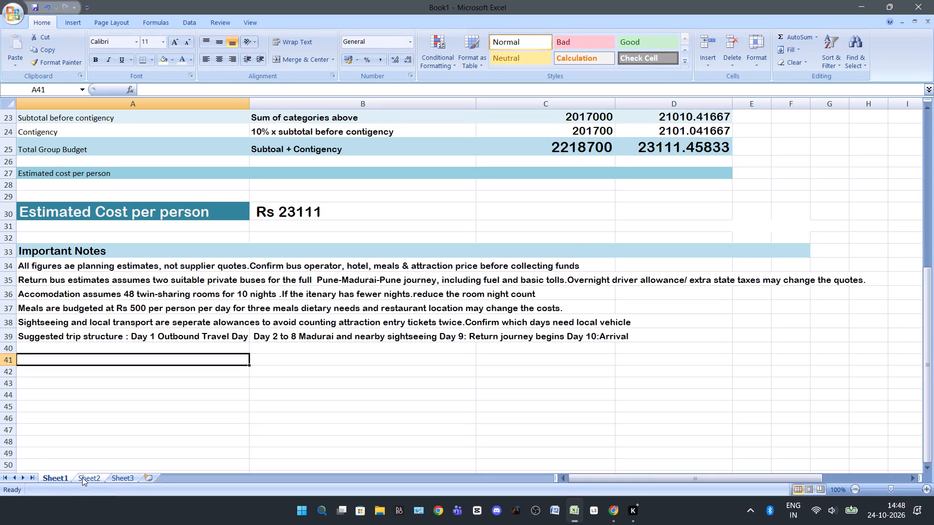
pyautogui.rightClick(58, 478)
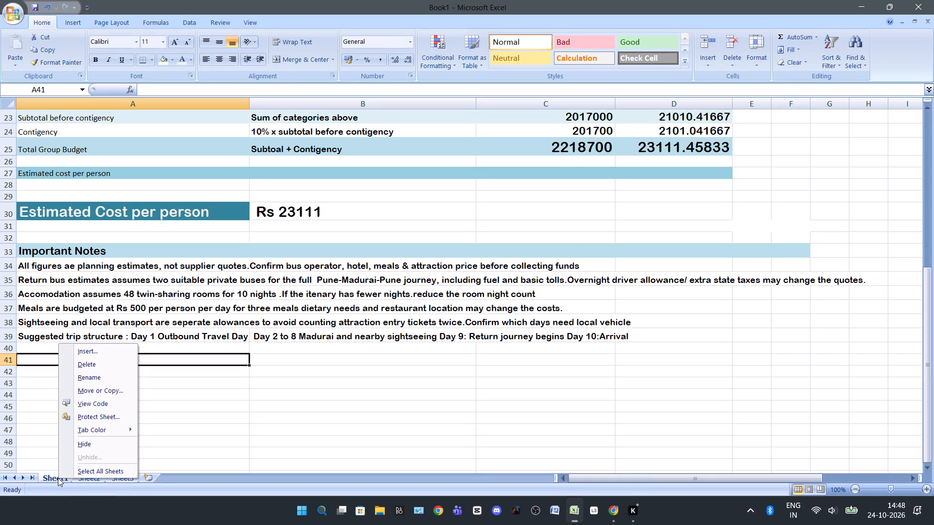
pyautogui.click(96, 380)
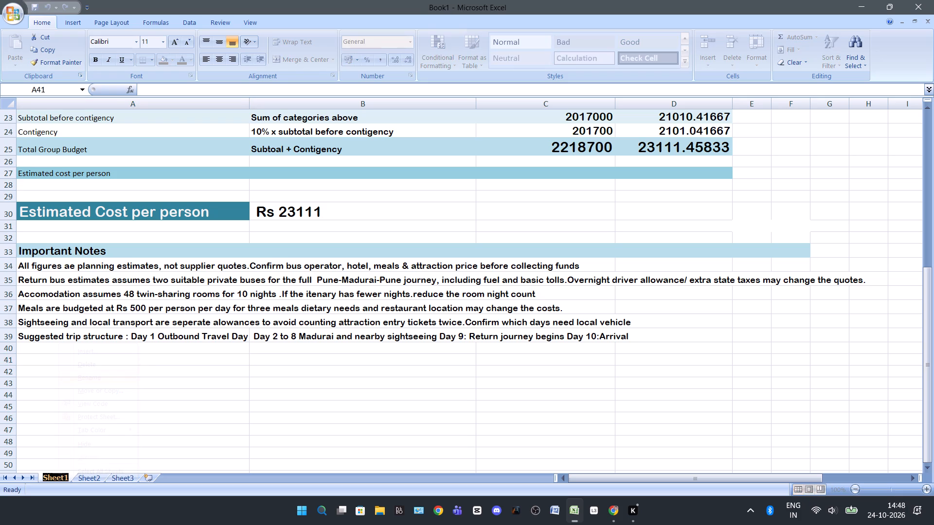
pyautogui.write('Sum Total')
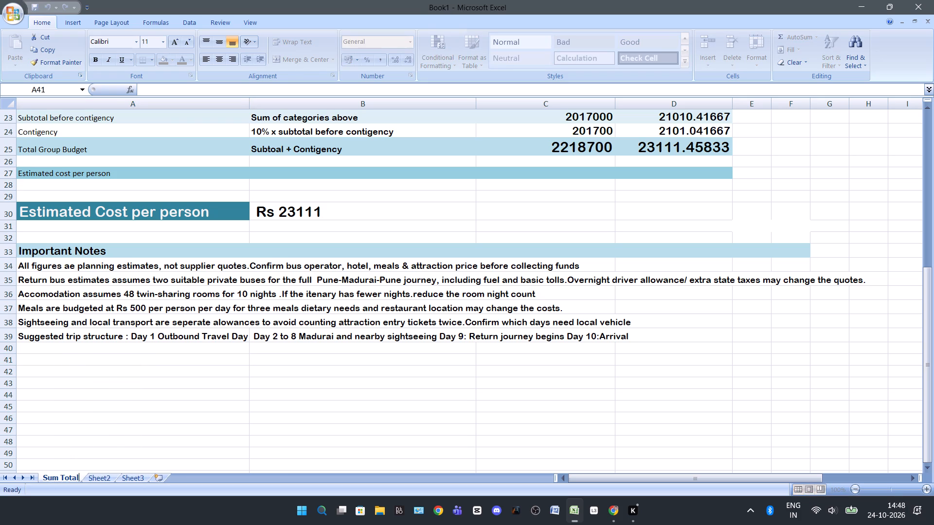
pyautogui.press('Right')
pyautogui.press('Return')
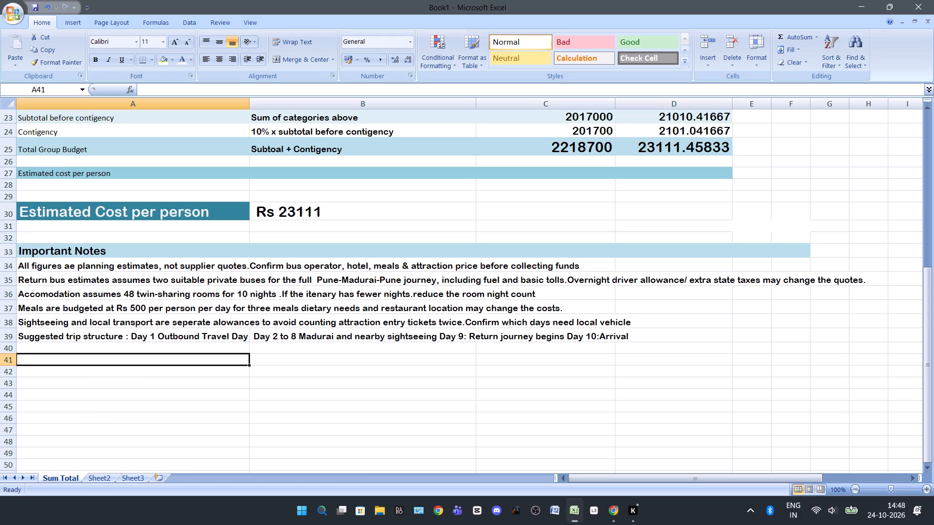